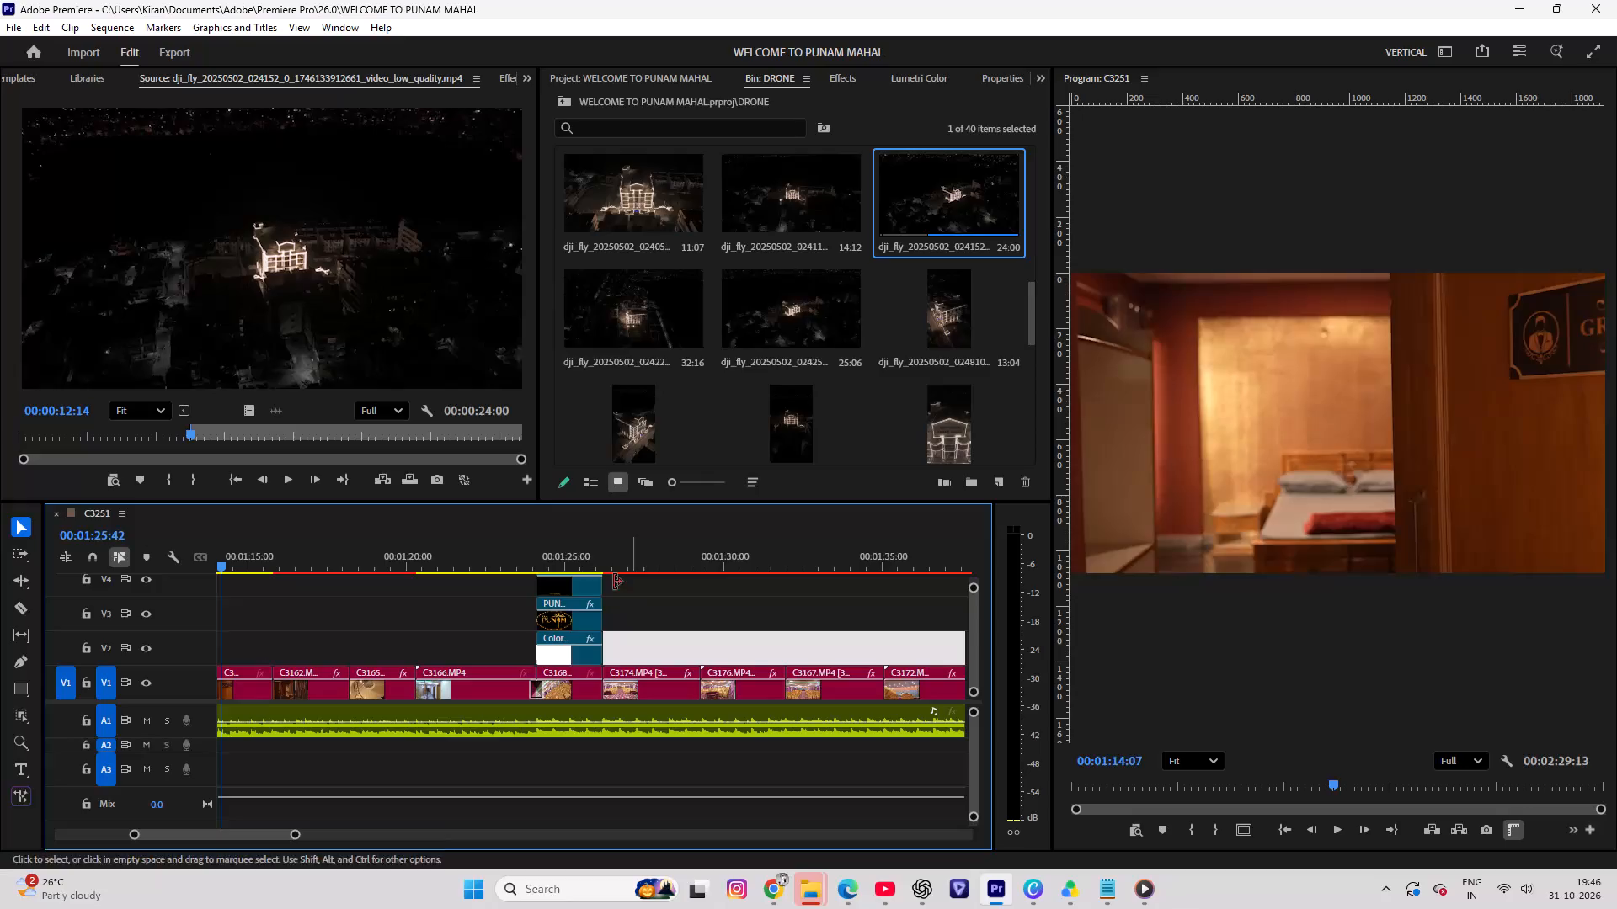
Scrub through the C3251 sequence to review the VIP MAHAL title section and the footage before it.
drag(571, 564, 545, 572)
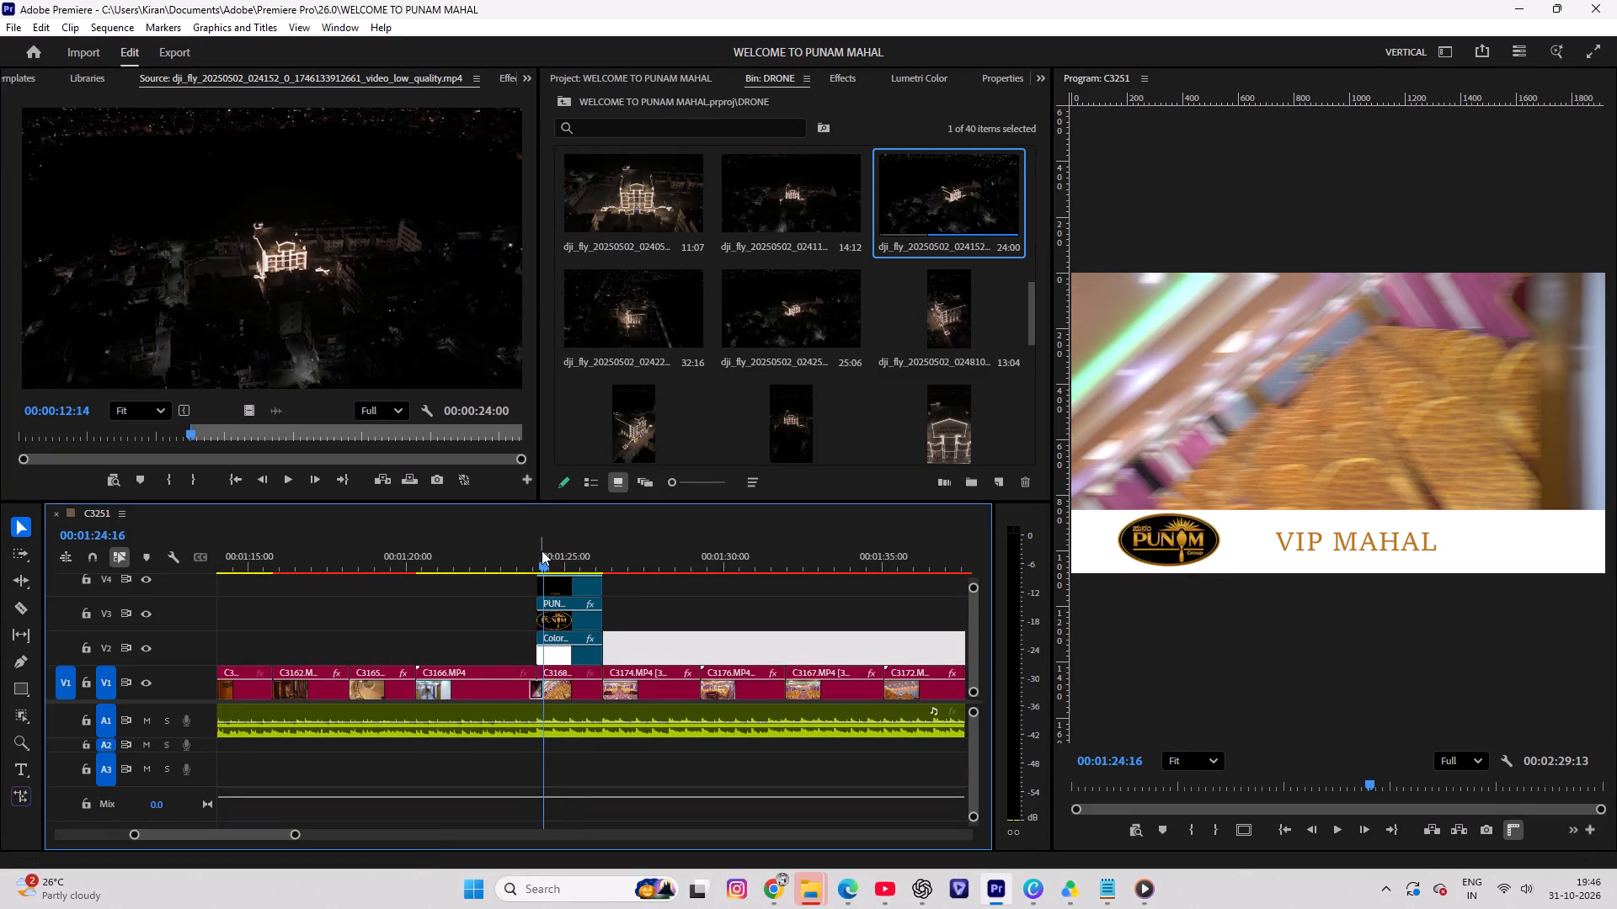
drag(542, 550, 567, 570)
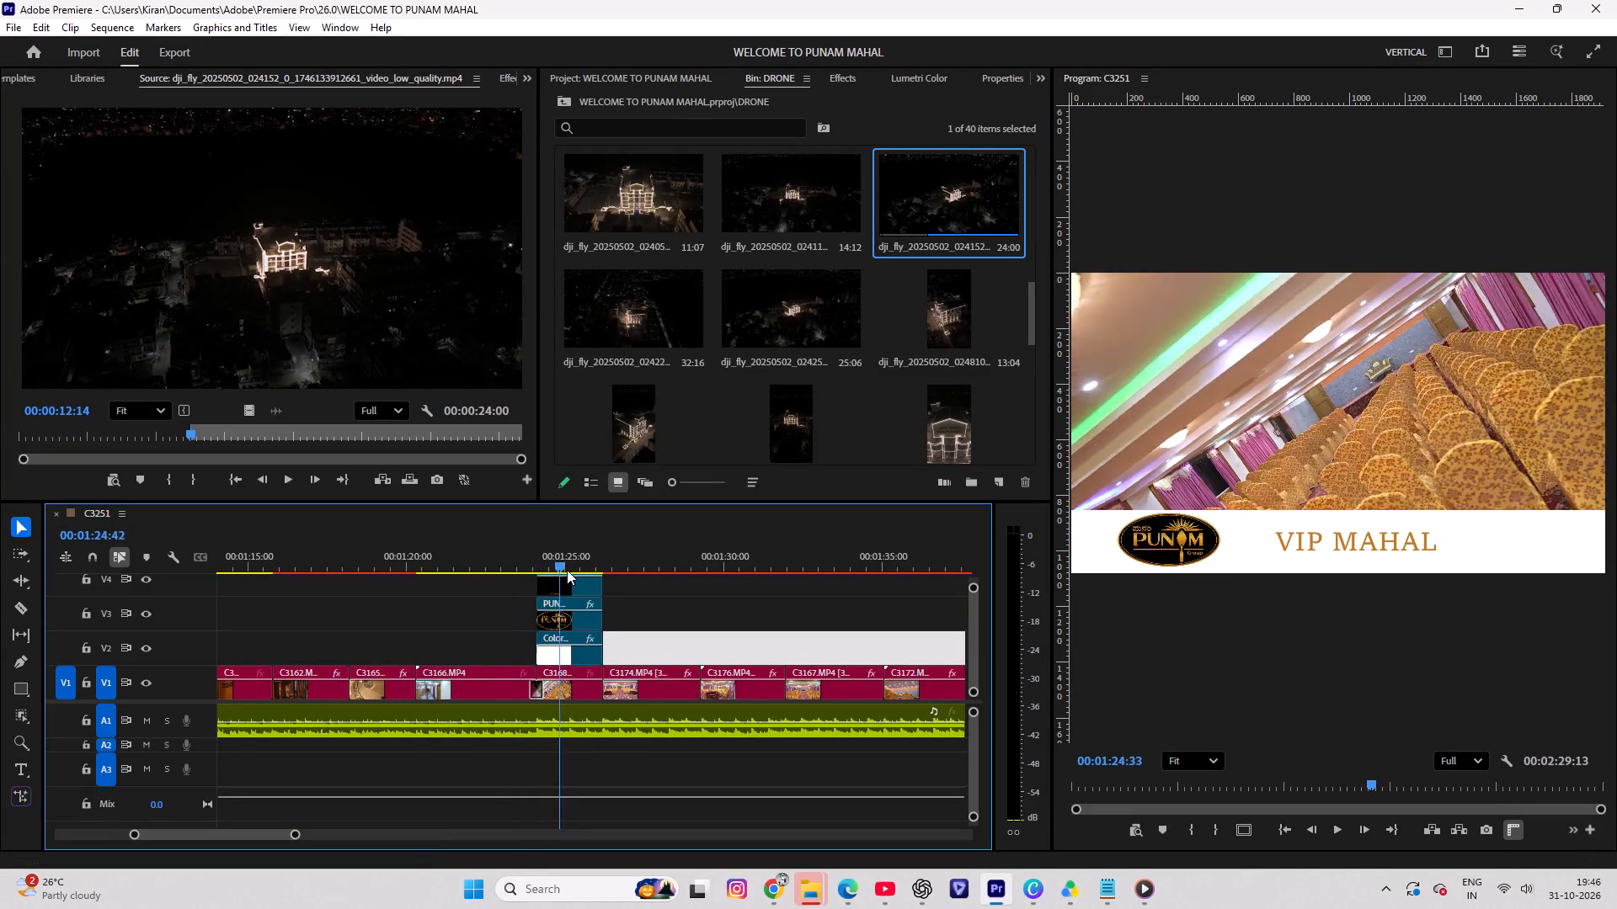
drag(567, 570, 422, 587)
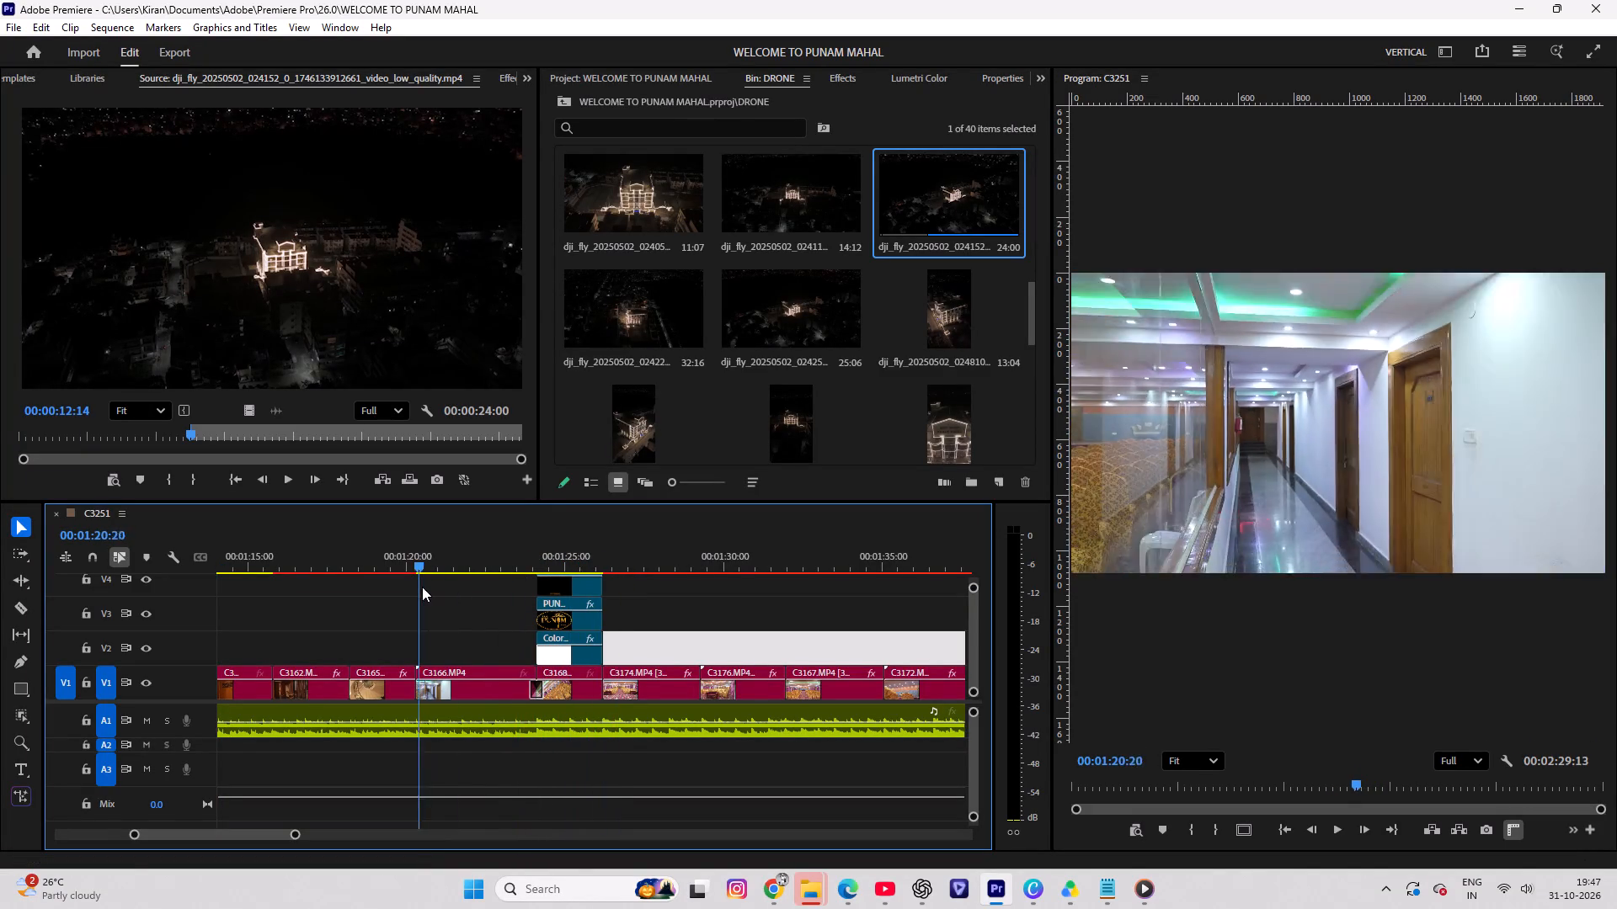
drag(422, 587, 575, 560)
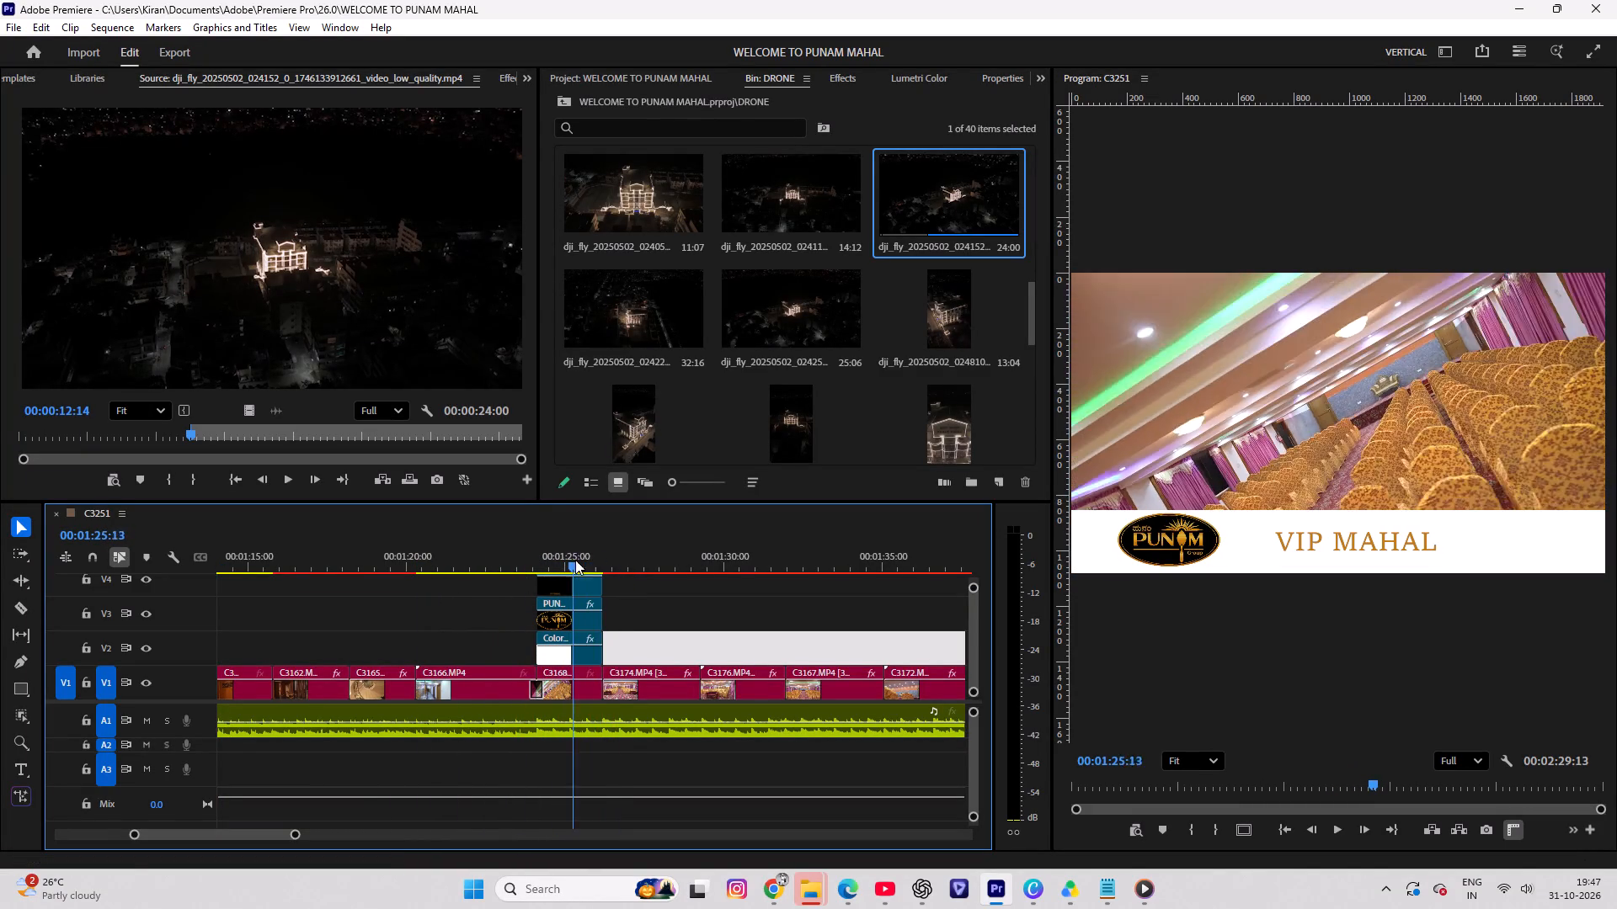
drag(575, 560, 77, 640)
Save the project.
key(ctrl+s)
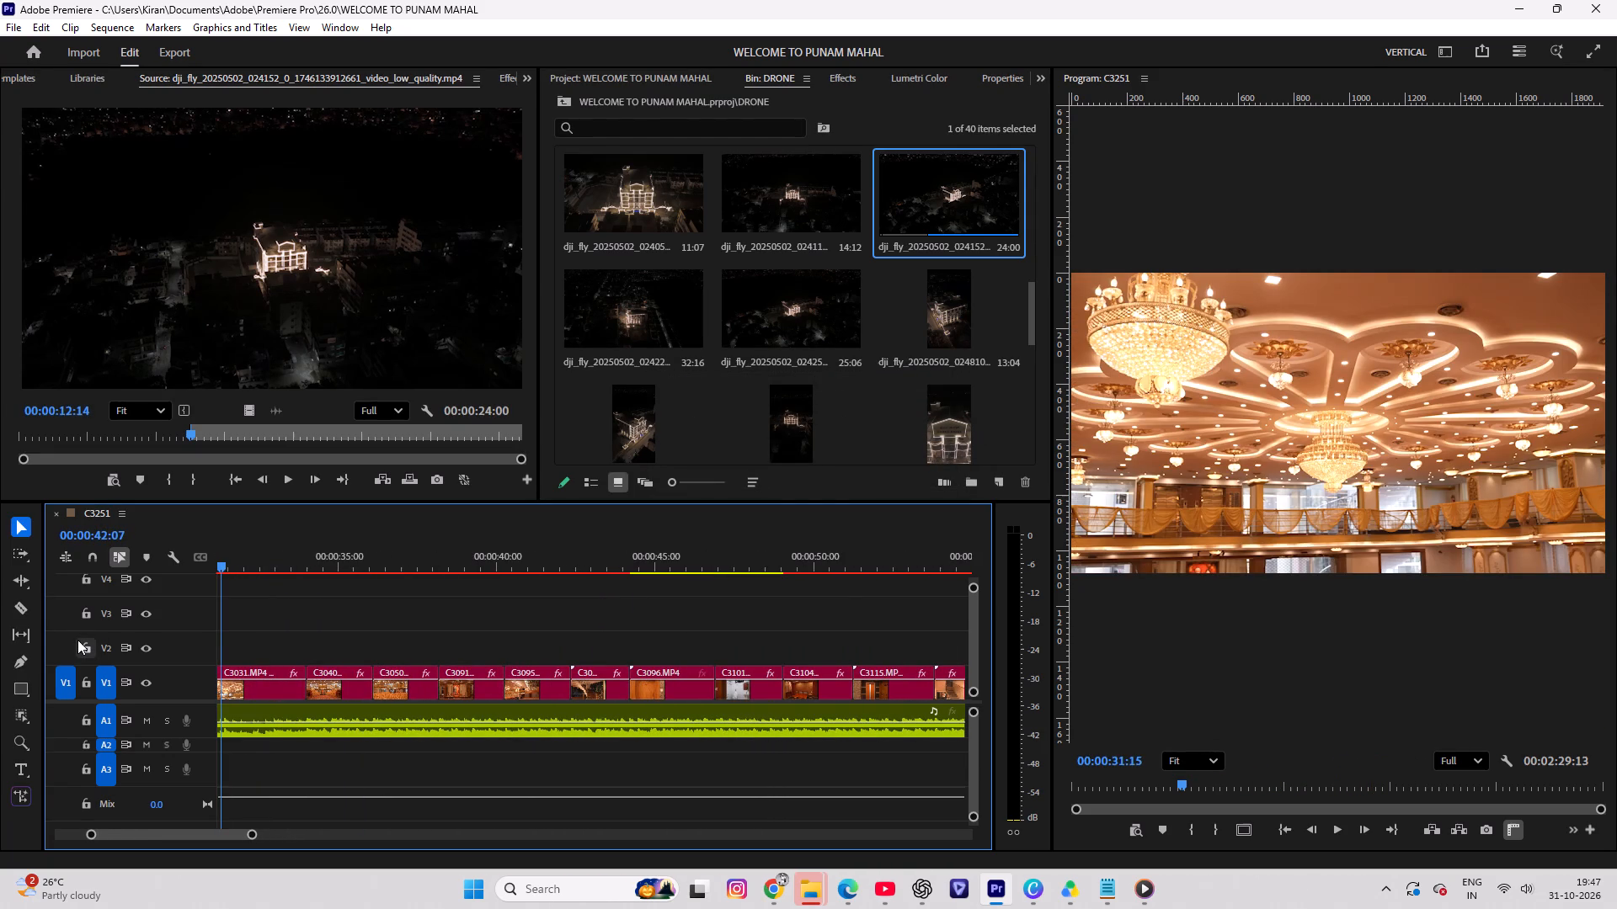
key(ctrl+s)
key(ctrl+s)
key(ctrl+s)
key(ctrl+s)
key(ctrl+s)
key(ctrl+s)
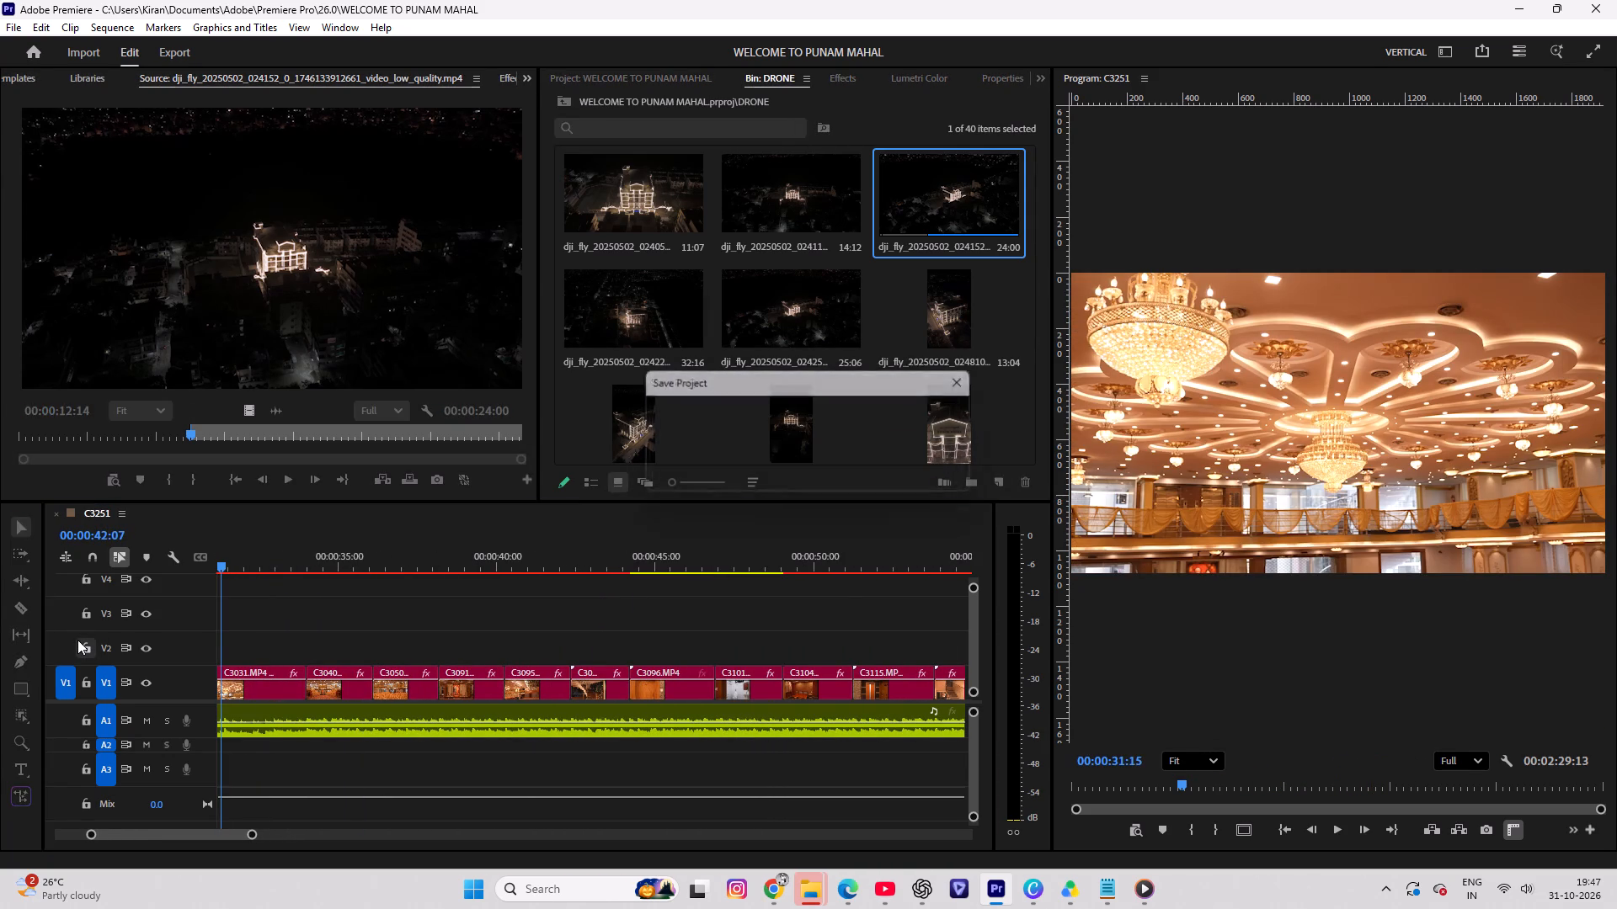
Review the opening of the C3251 sequence from the welcome title and logo through the first building shots.
drag(234, 565, 161, 580)
key(ctrl+s)
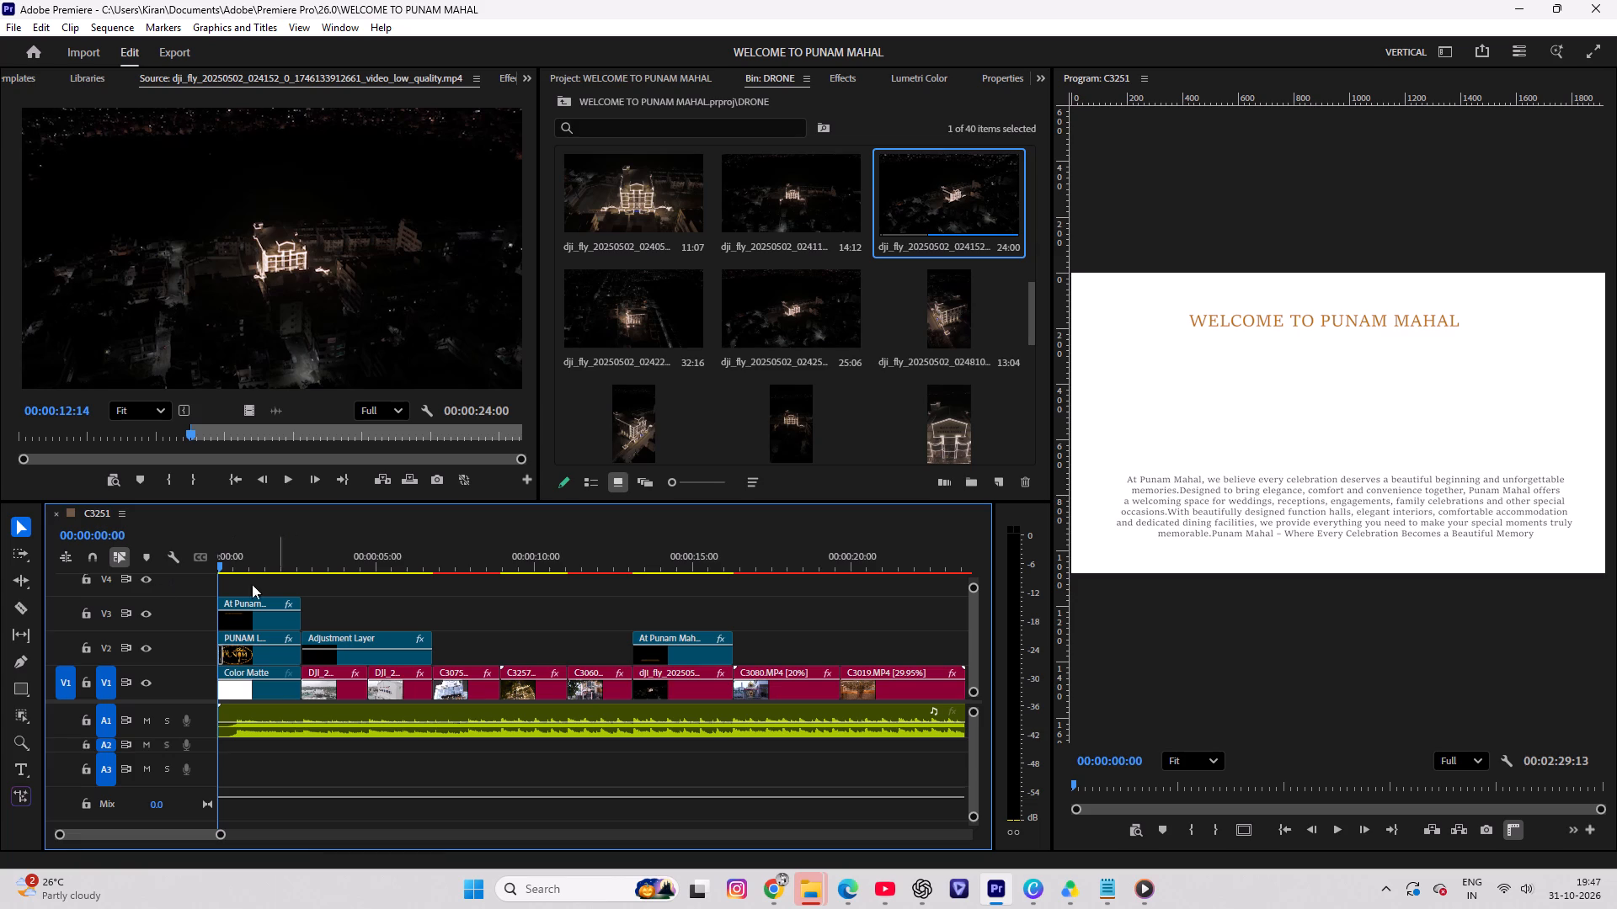
drag(252, 542, 293, 559)
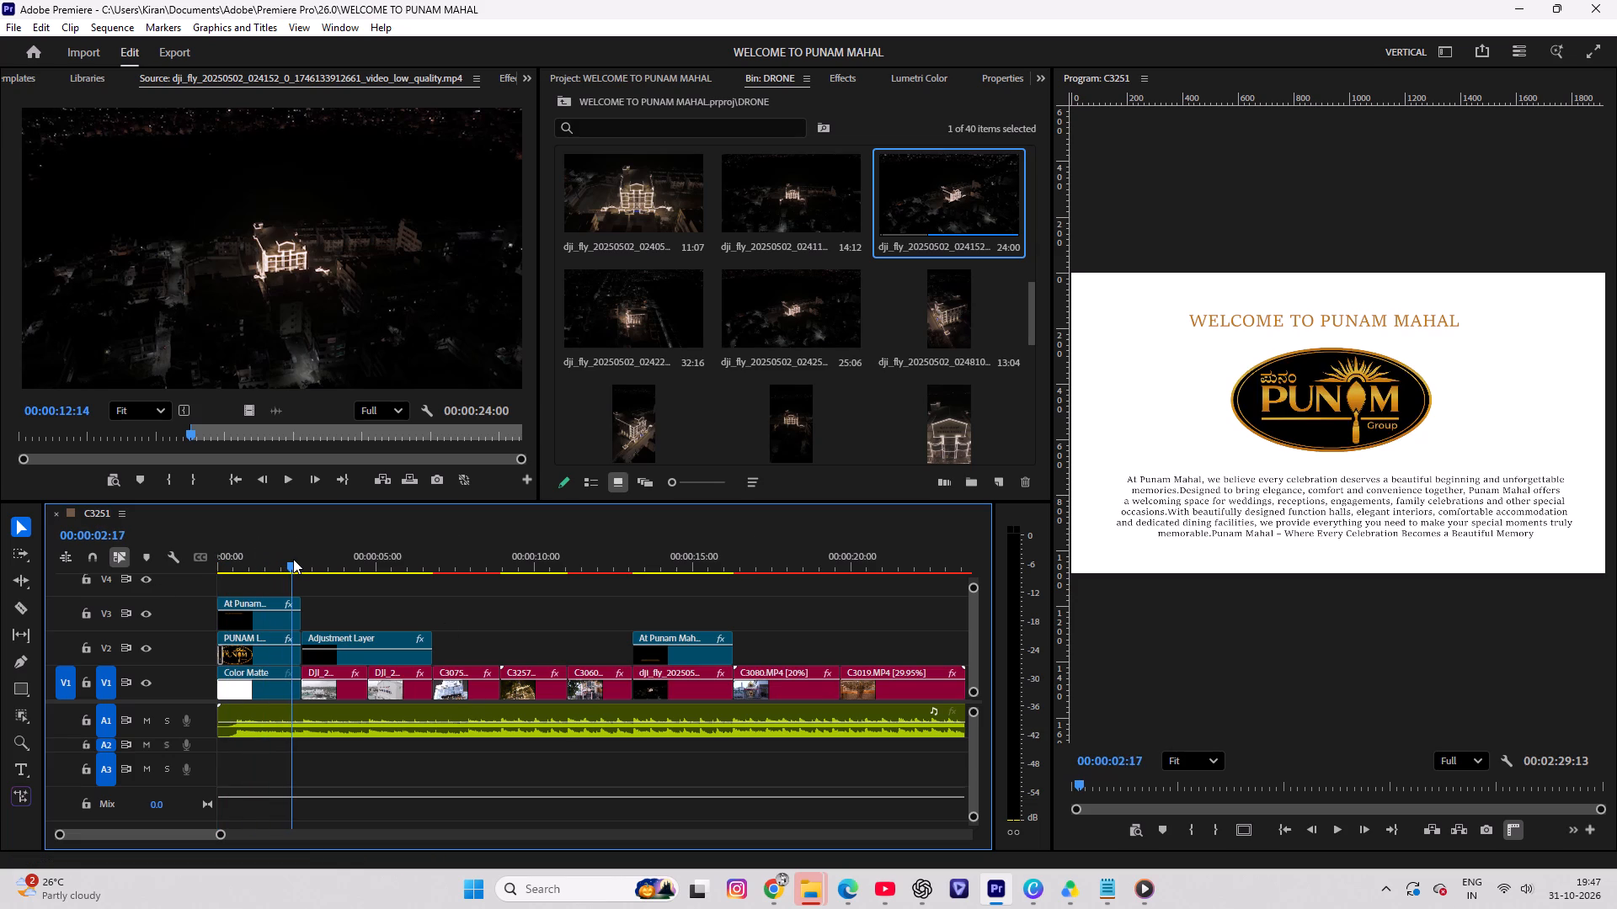
drag(293, 559, 294, 559)
key(ctrl+s)
key(ctrl+s)
key(ctrl+s)
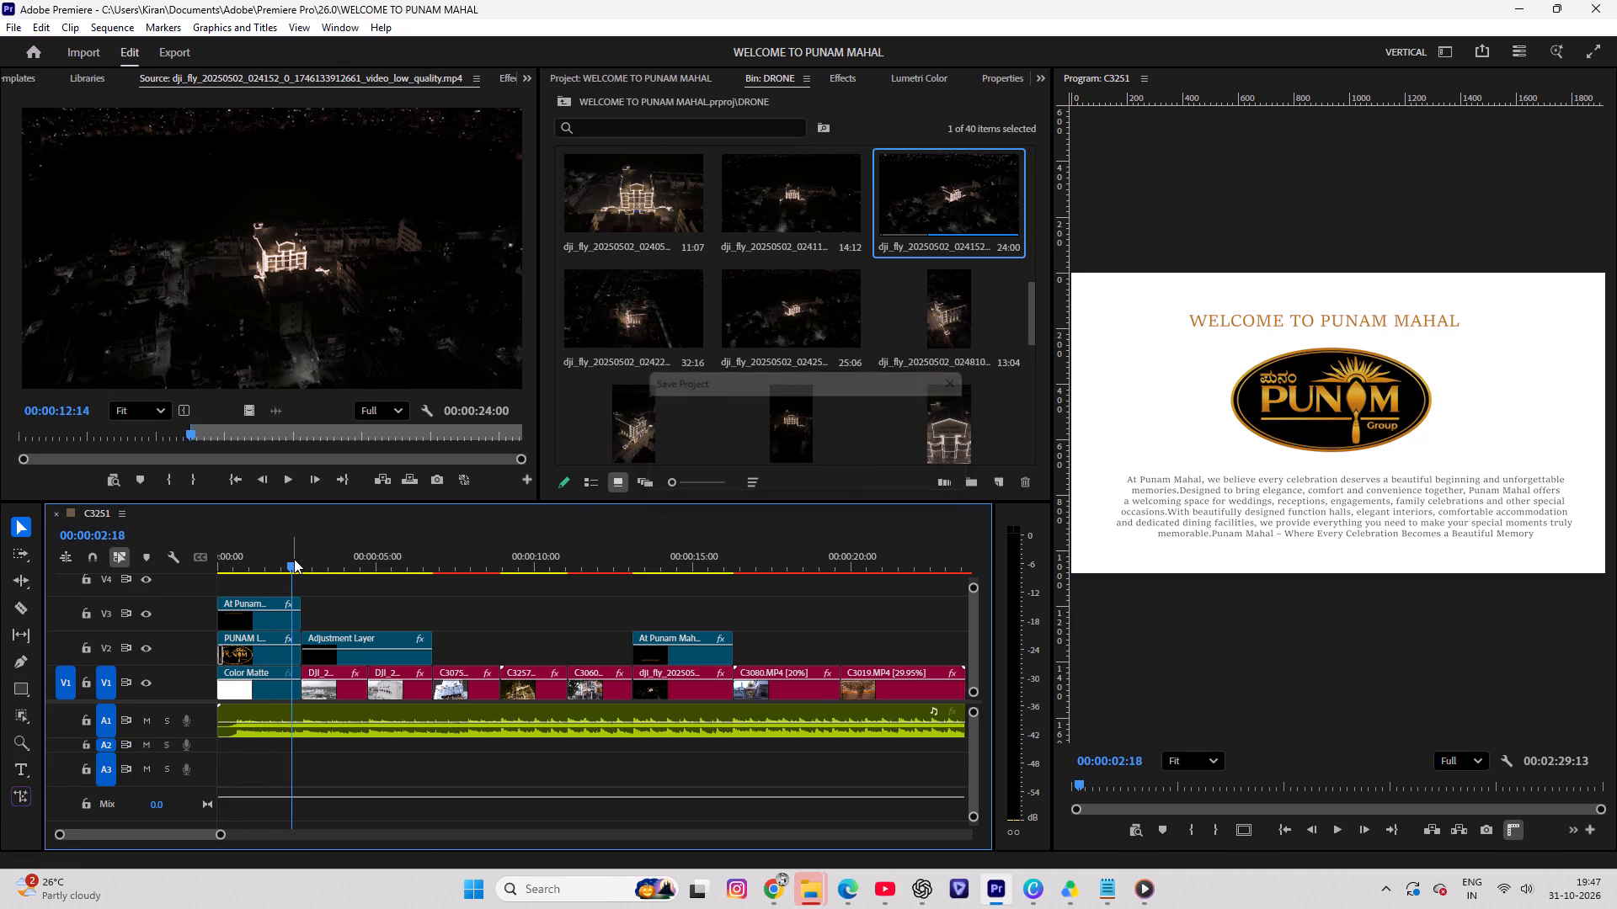
key(space)
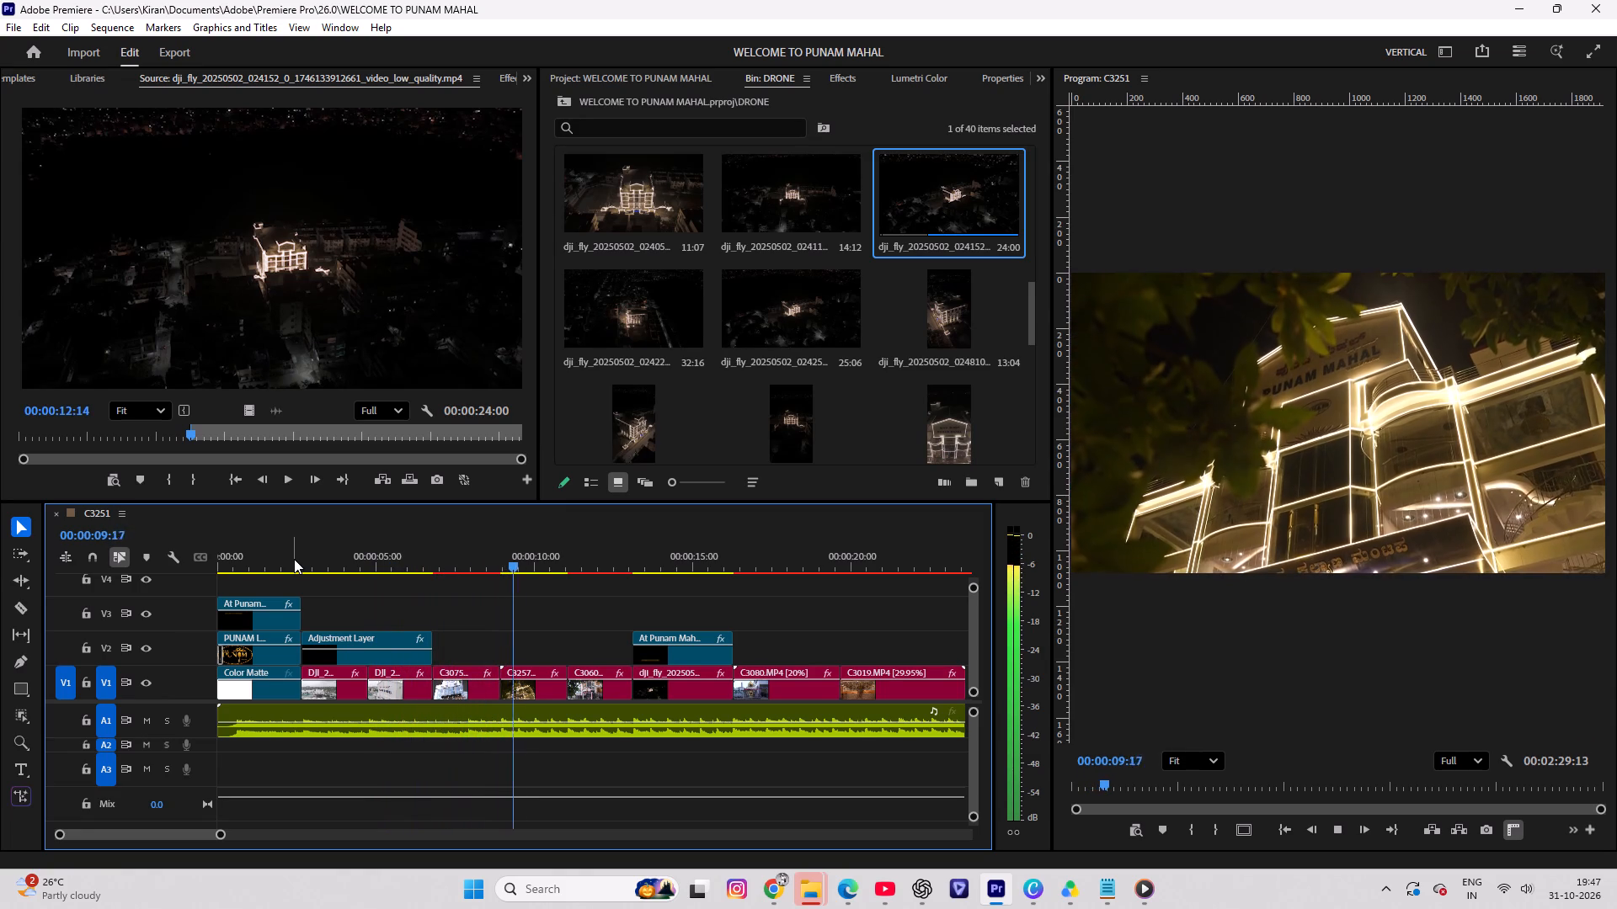
key(space)
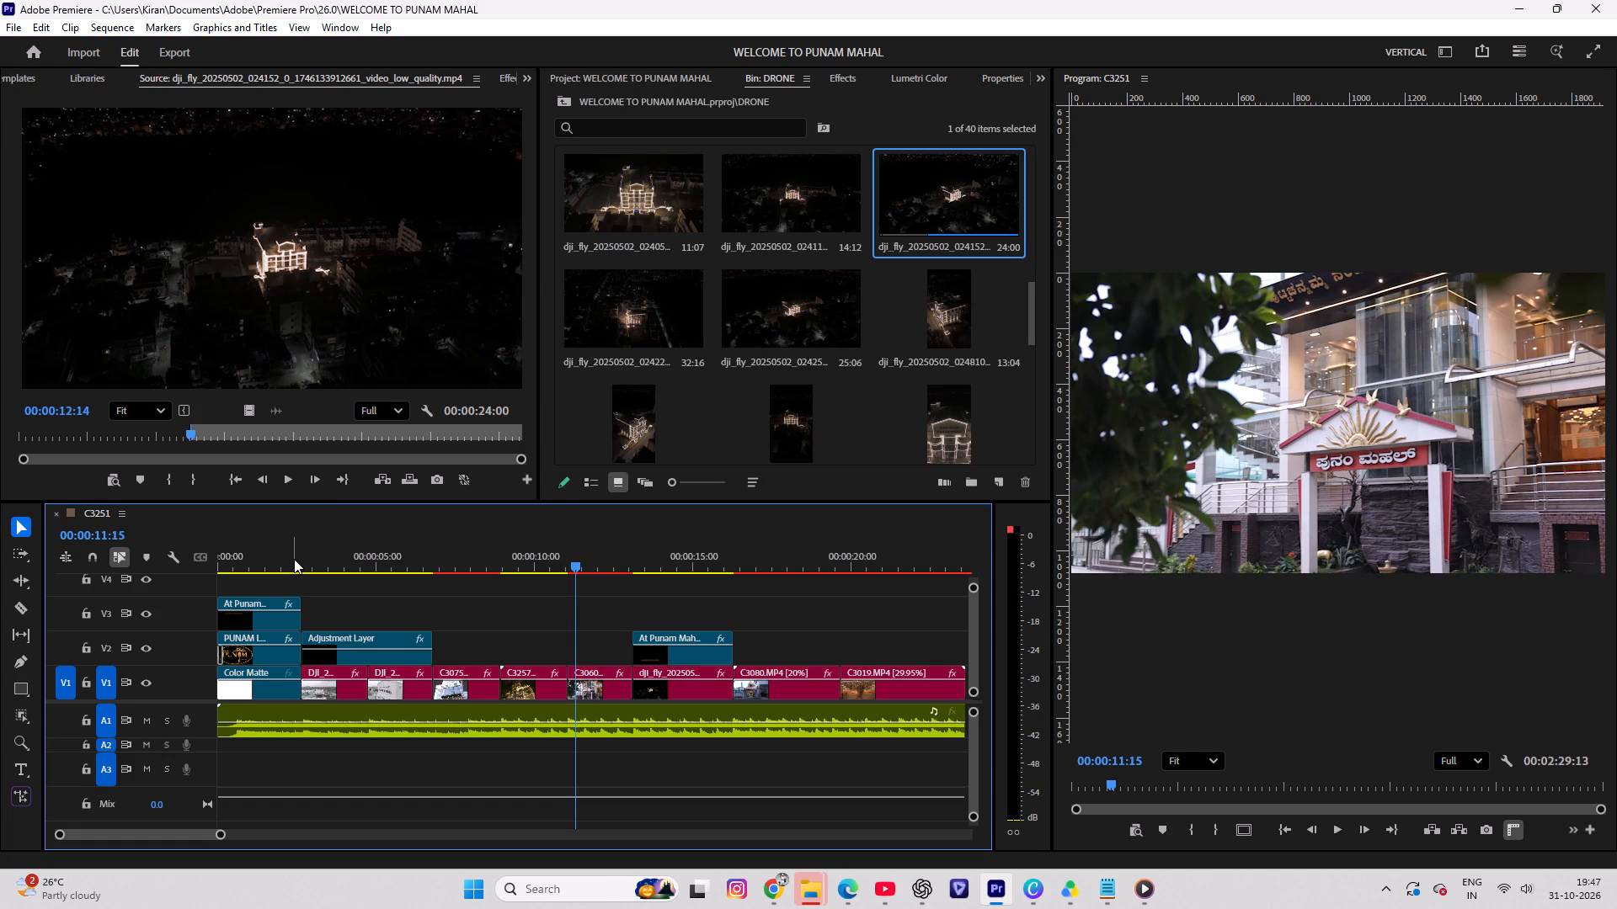
Save the project again.
key(ctrl+s)
key(ctrl+s)
key(ctrl+s)
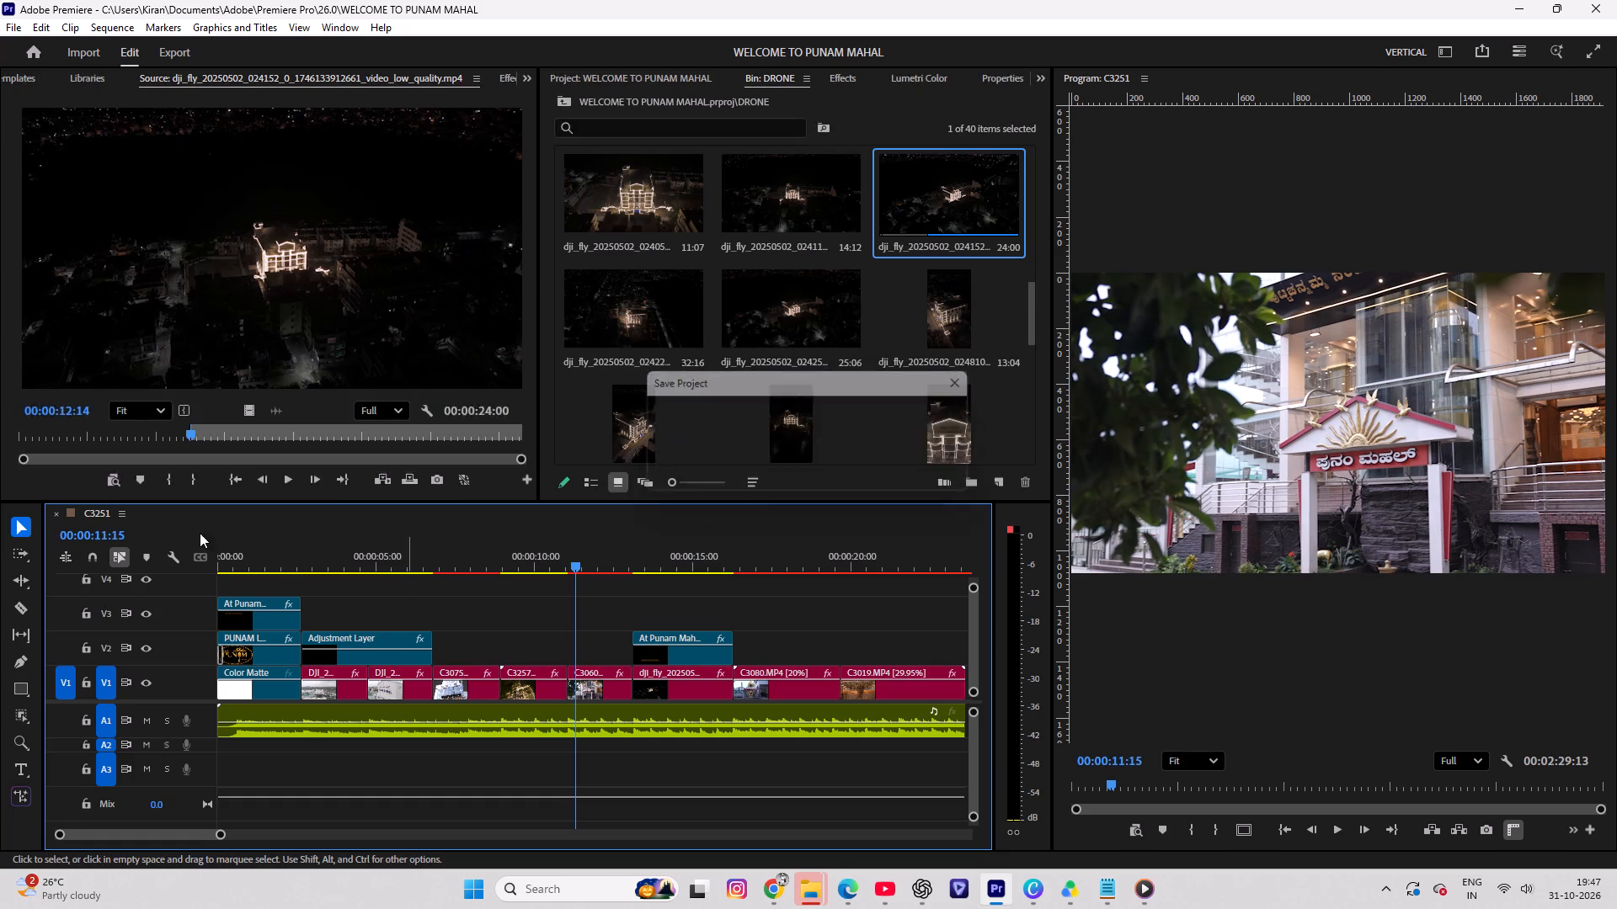
key(ctrl+s)
key(ctrl+s)
key(ctrl+s)
key(ctrl+s)
key(ctrl+s)
Check the C3251 sequence's frame size and timebase settings without changing them.
click(123, 11)
click(116, 24)
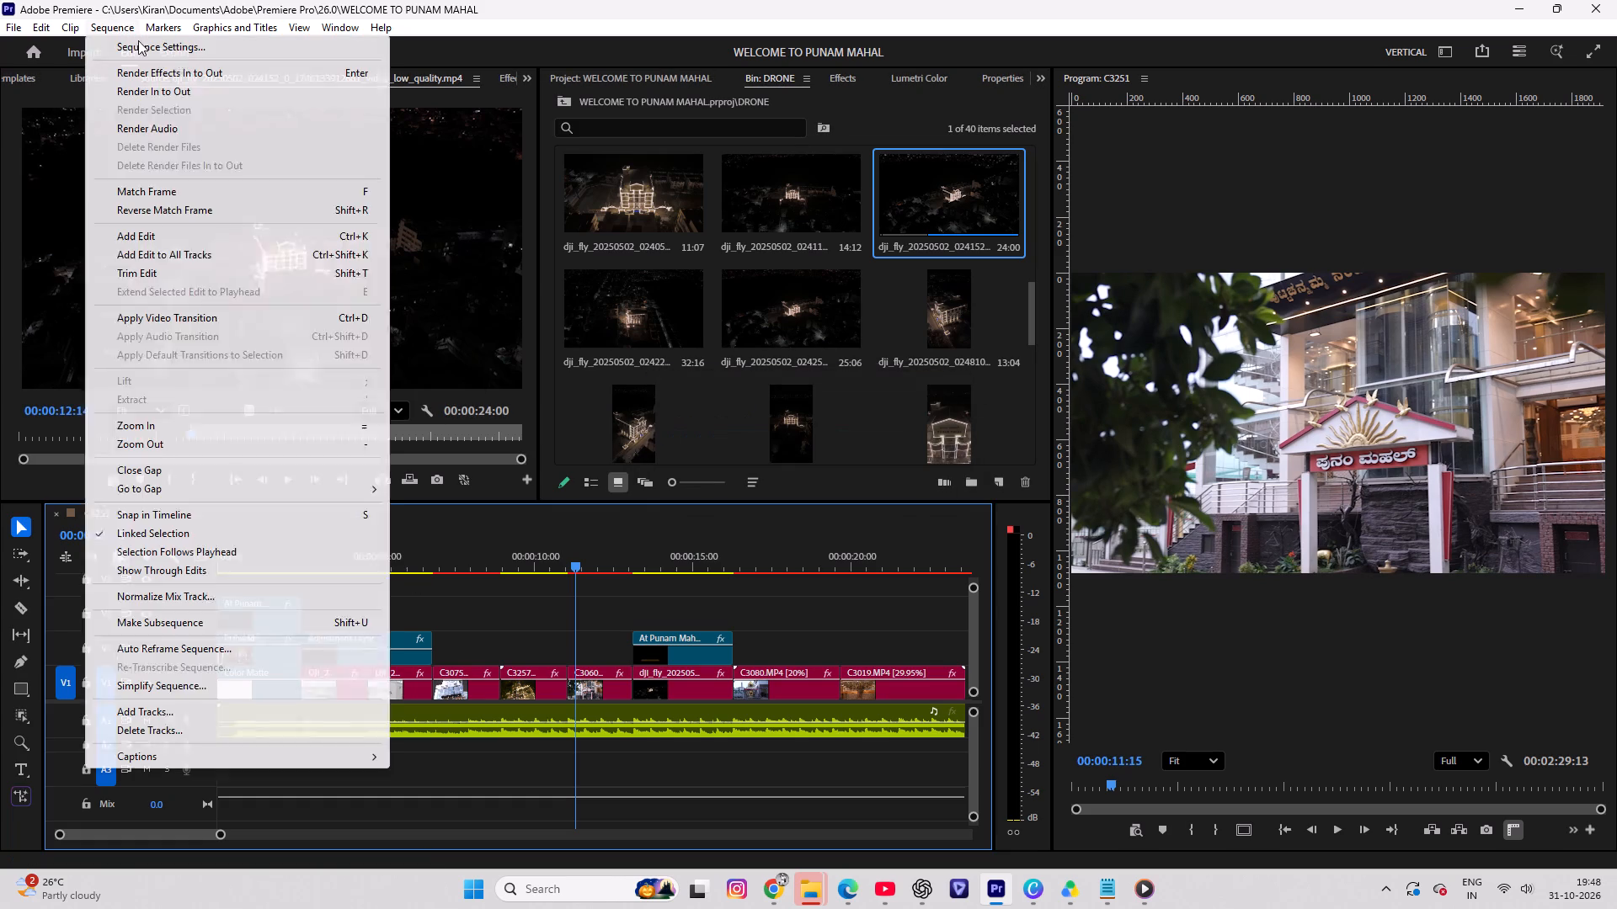
click(157, 49)
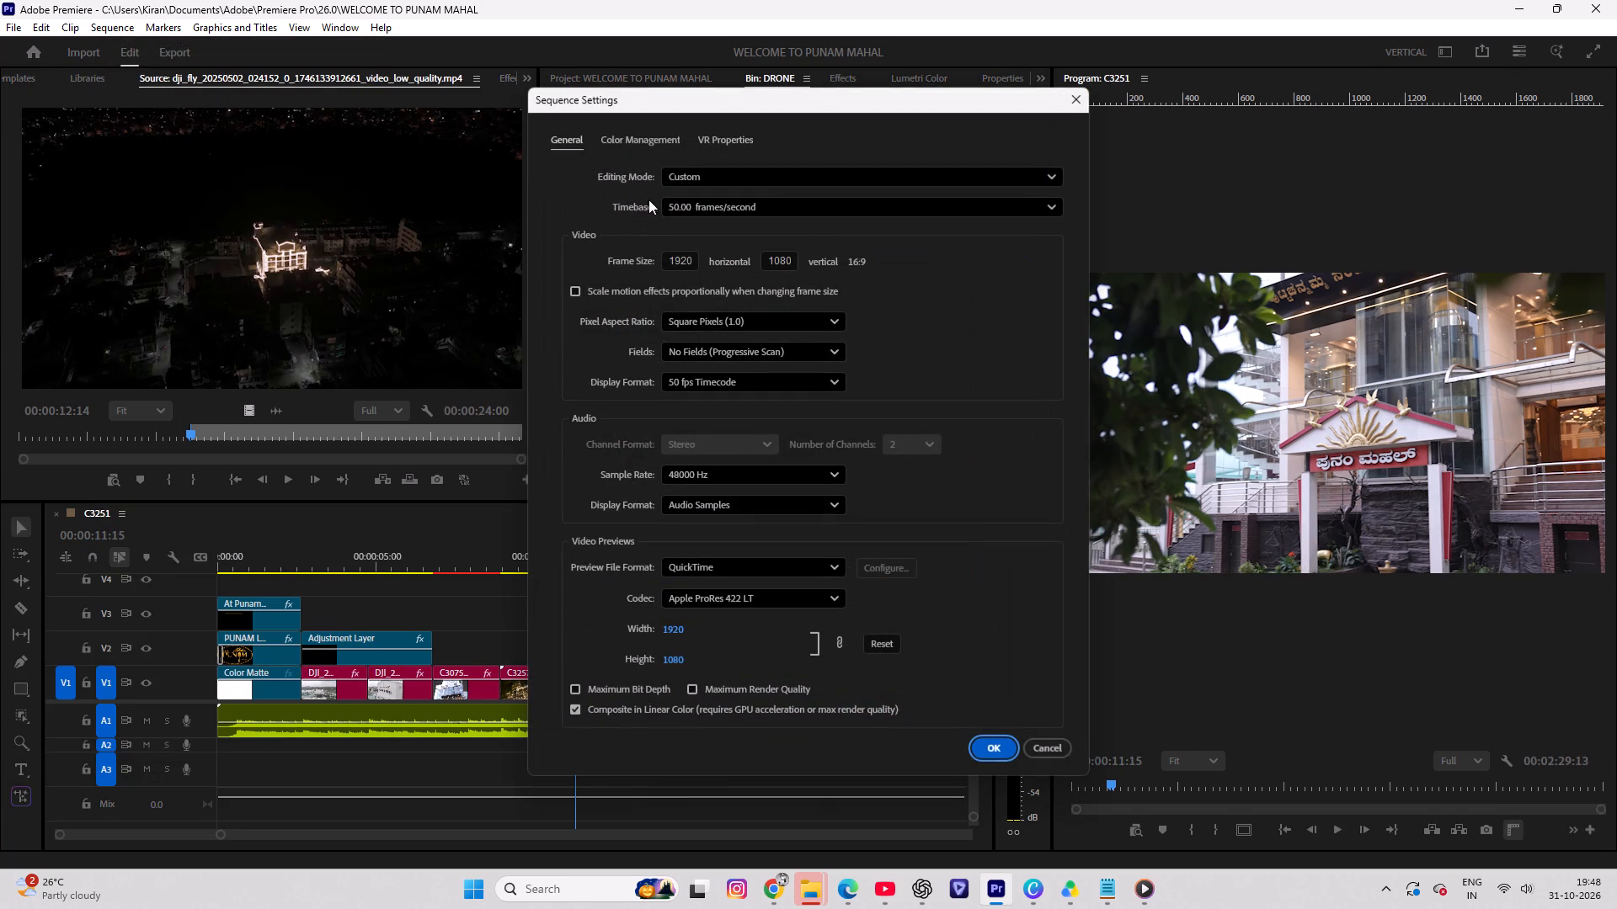
click(1065, 104)
click(105, 26)
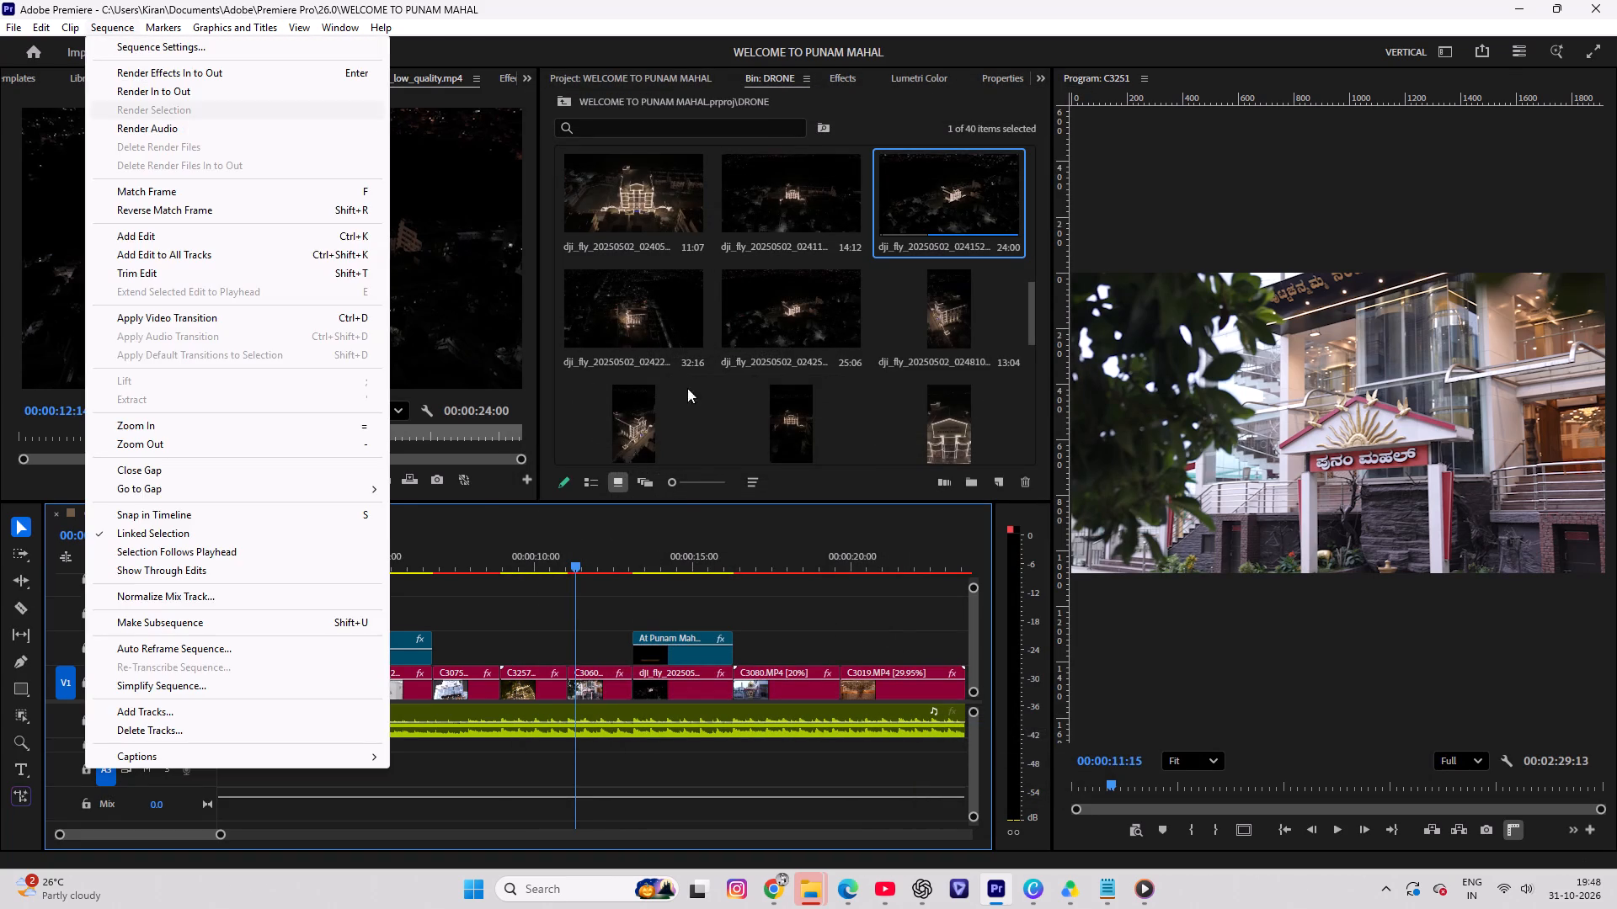
click(680, 519)
Create a new sequence named VERTICAL FULL VIDEO with the Social Media Portrait 9x16 30 fps preset.
click(1001, 477)
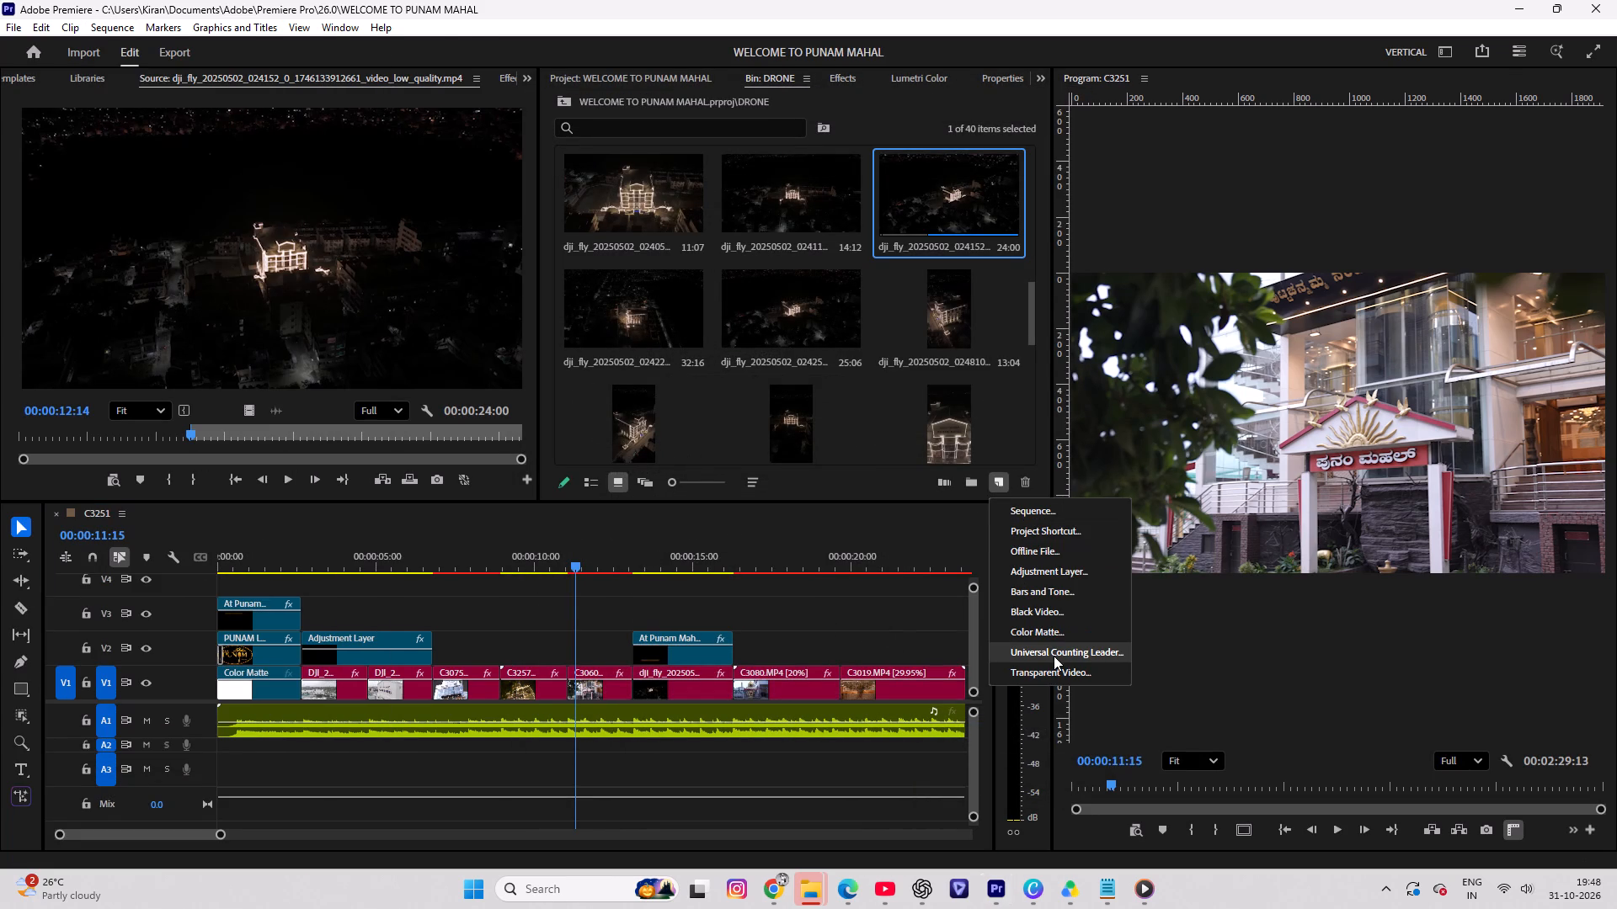
click(1046, 510)
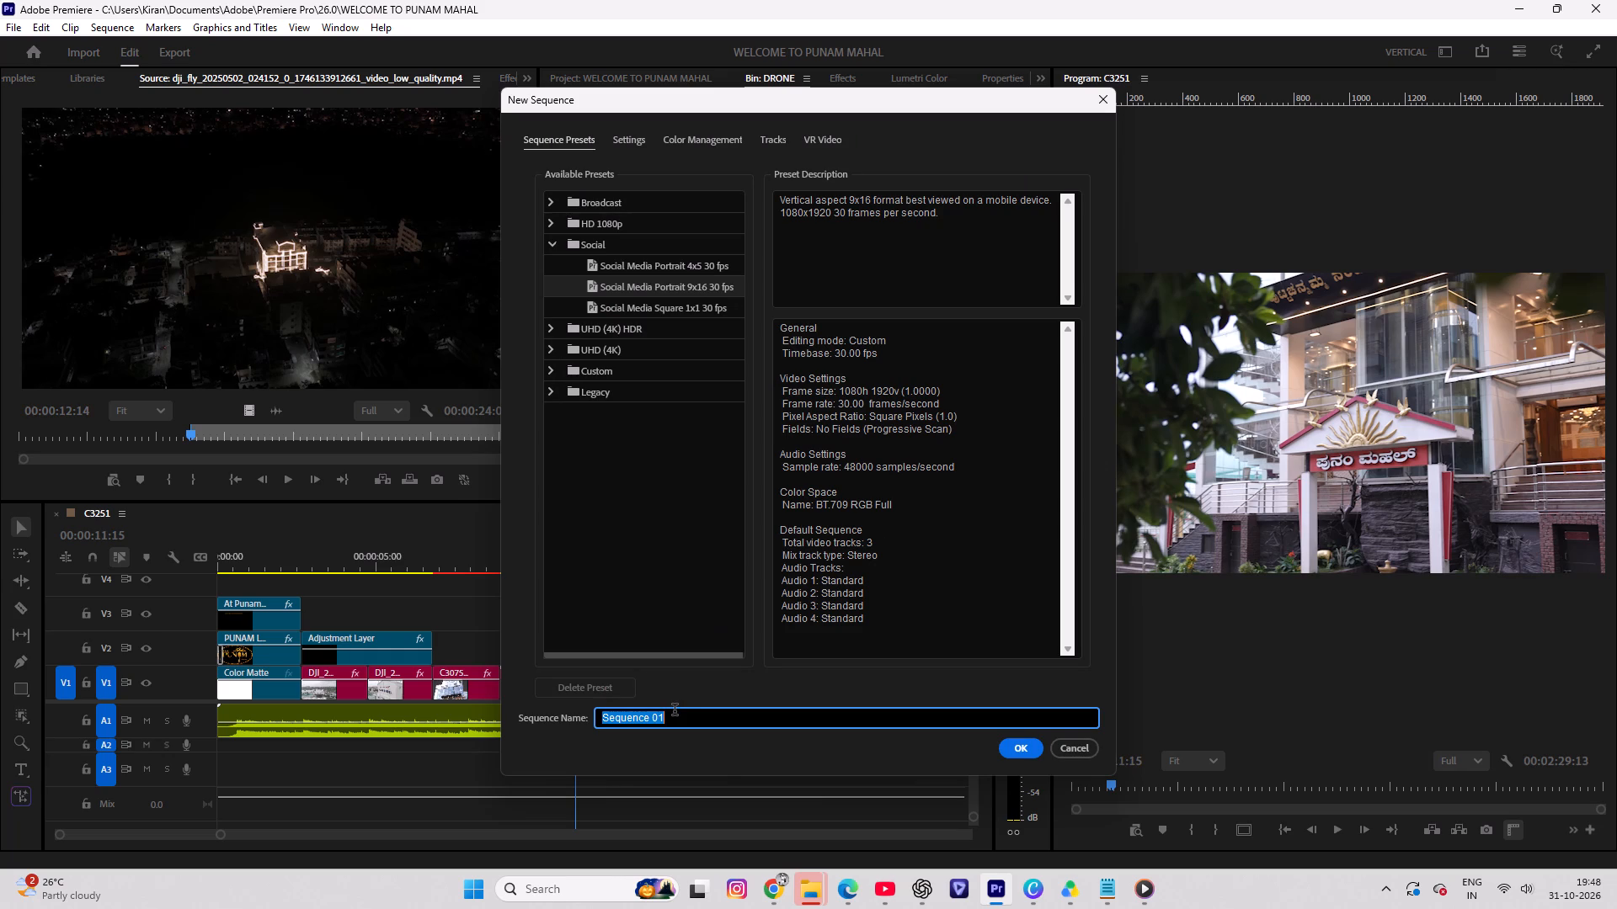
key(v)
text(ERTICAL)
key(space)
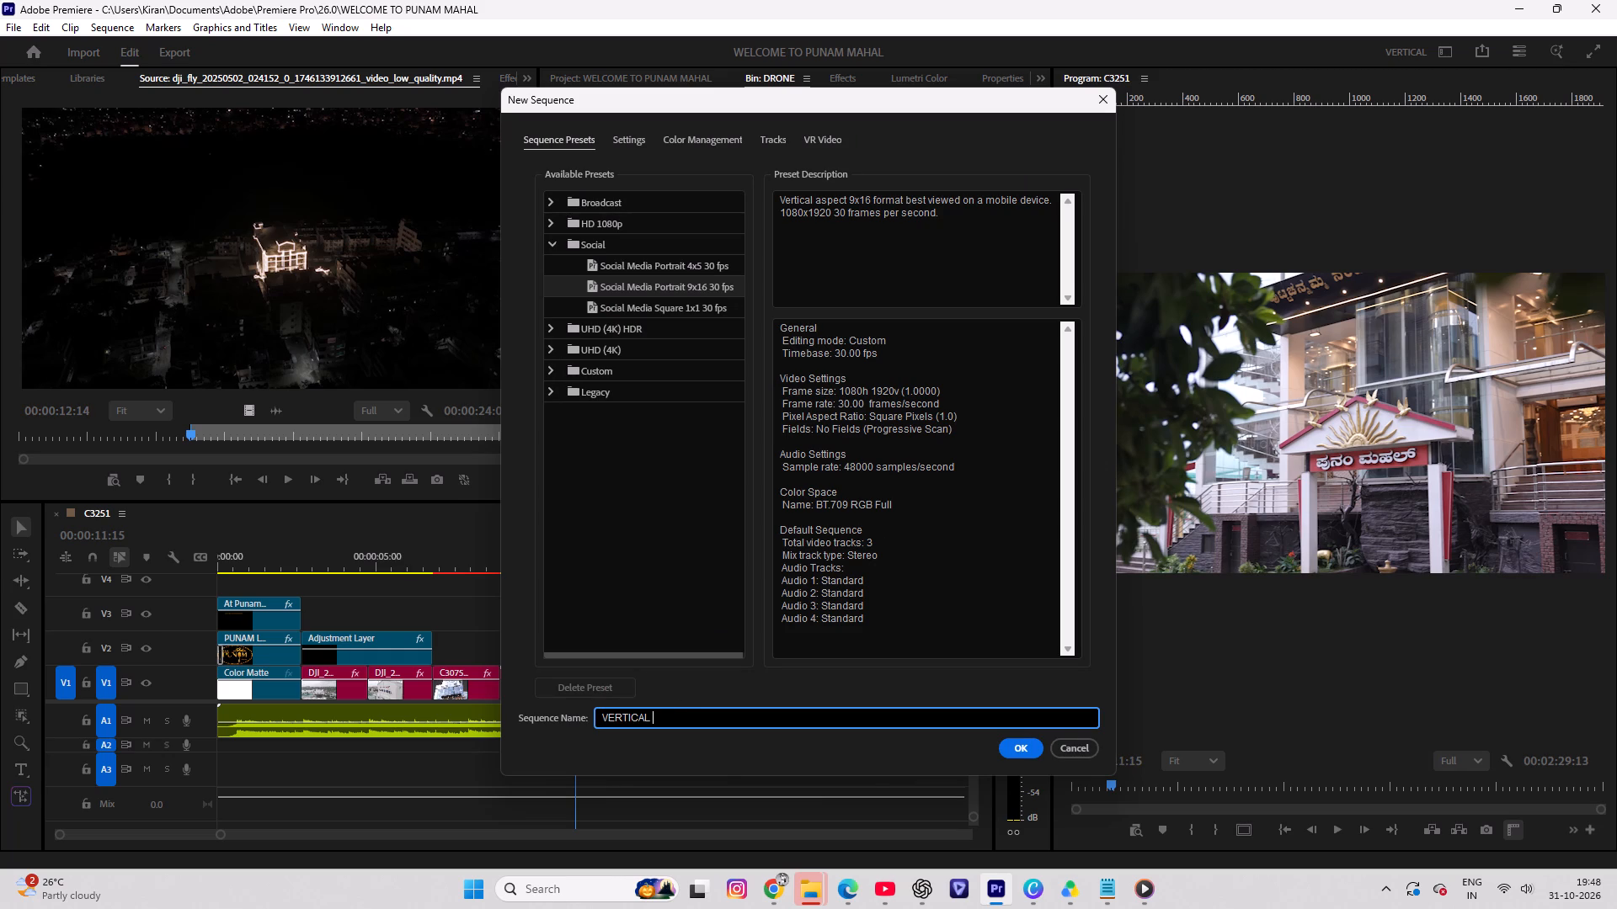
text(FULL VIDO)
key(BackSpace)
key(BackSpace)
text(DEO)
drag(712, 757, 903, 908)
key(Return)
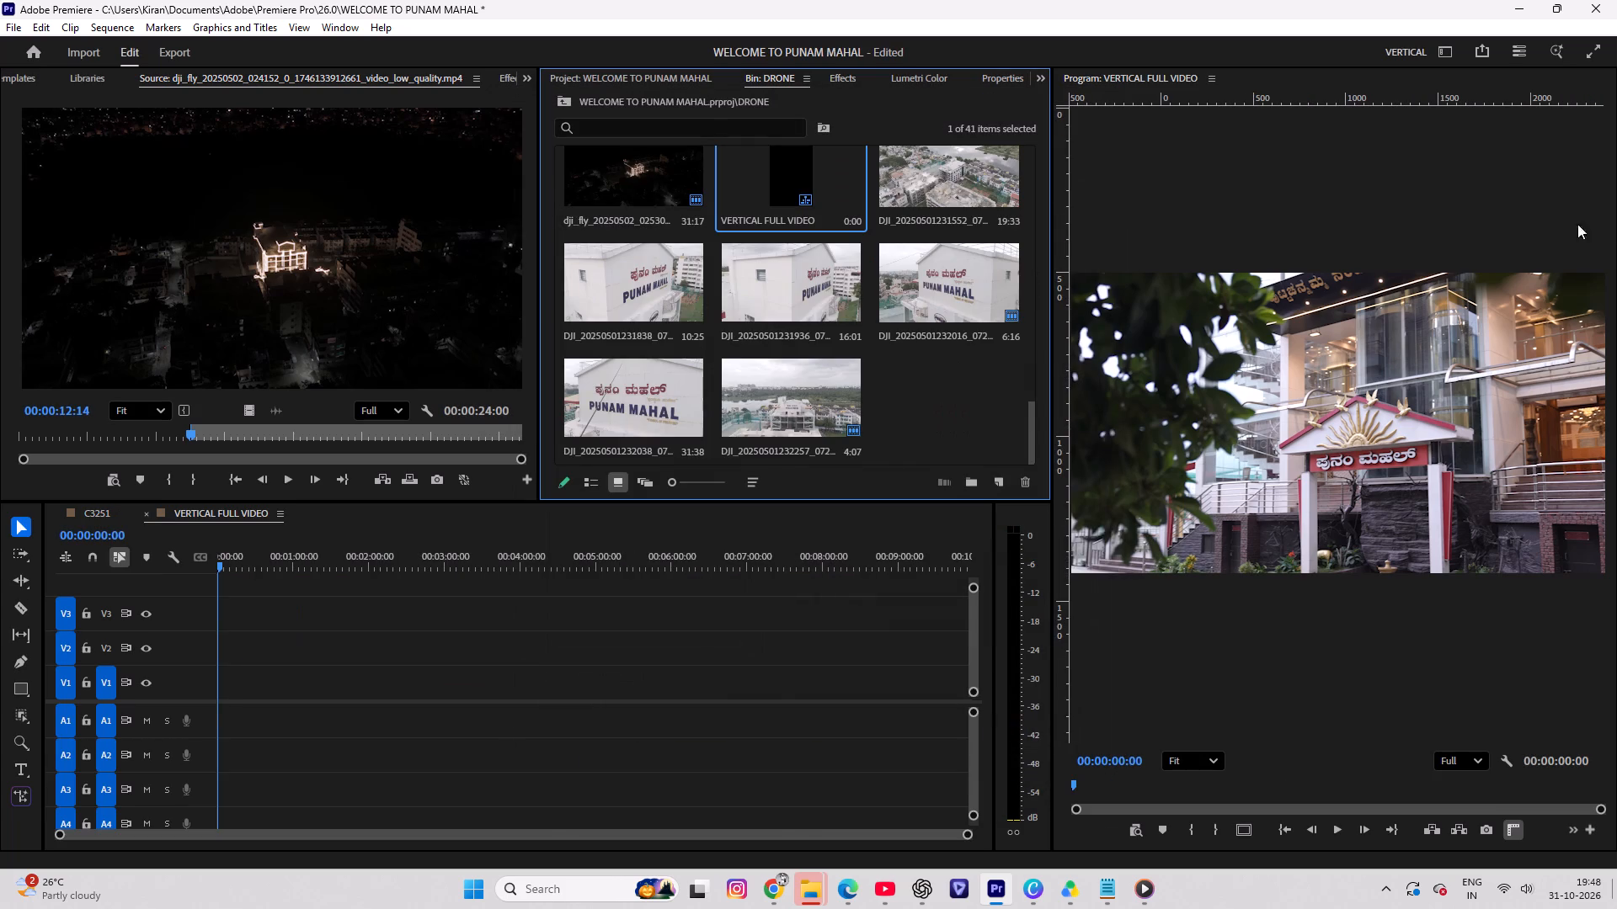
click(316, 658)
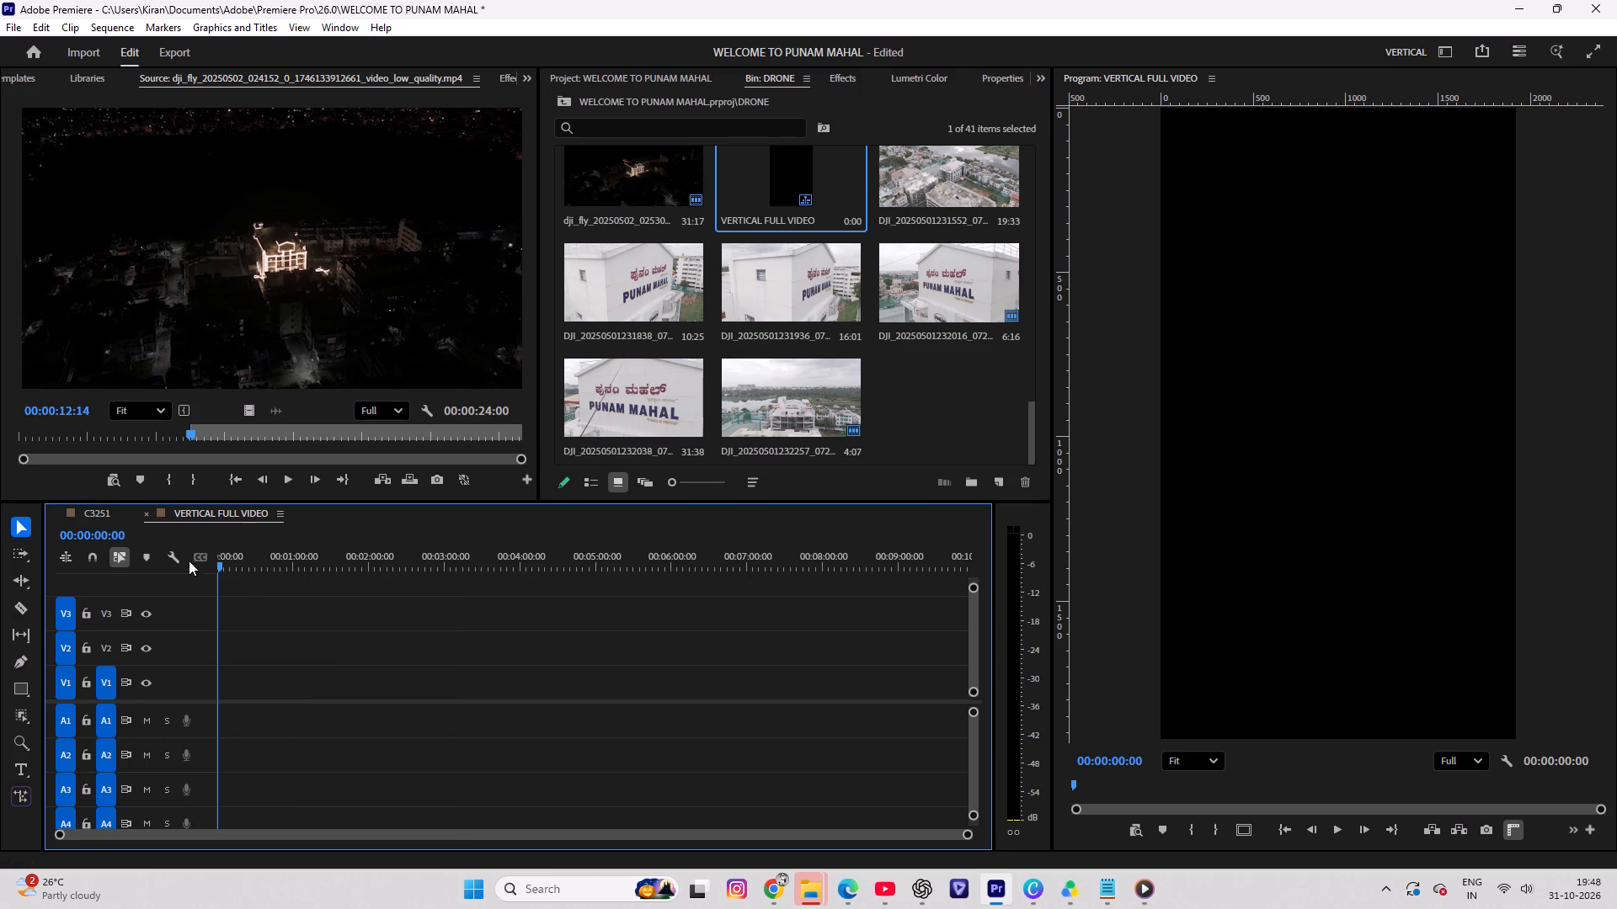
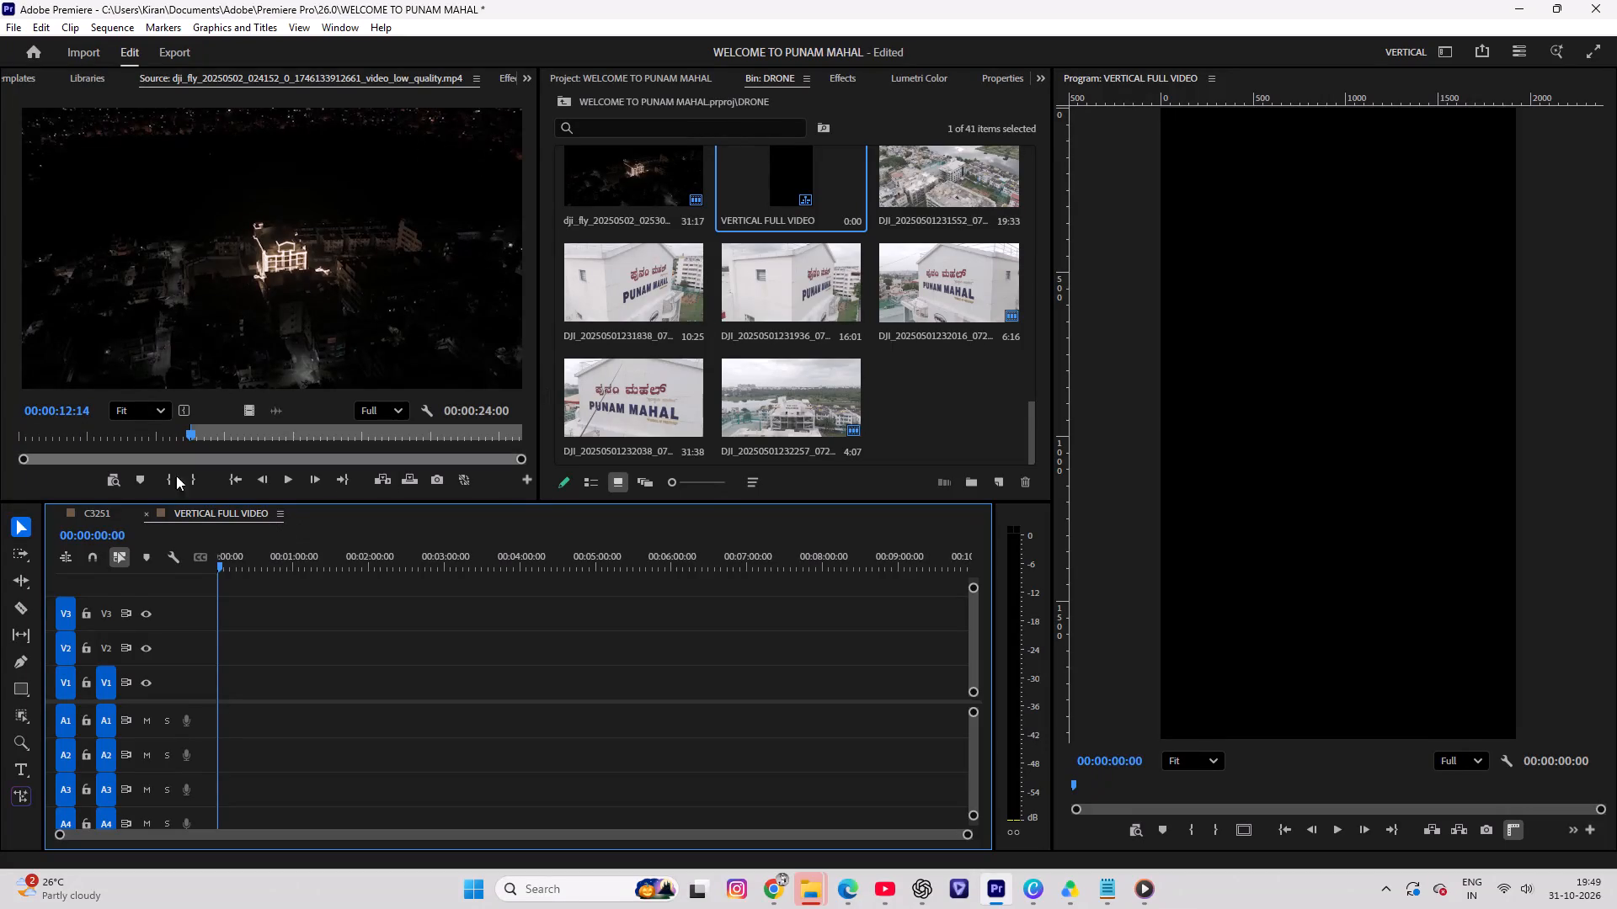
Create a new bin named VERTICAL REEL inside the DRONE bin.
drag(237, 559, 157, 590)
scroll(770, 326, up, 11)
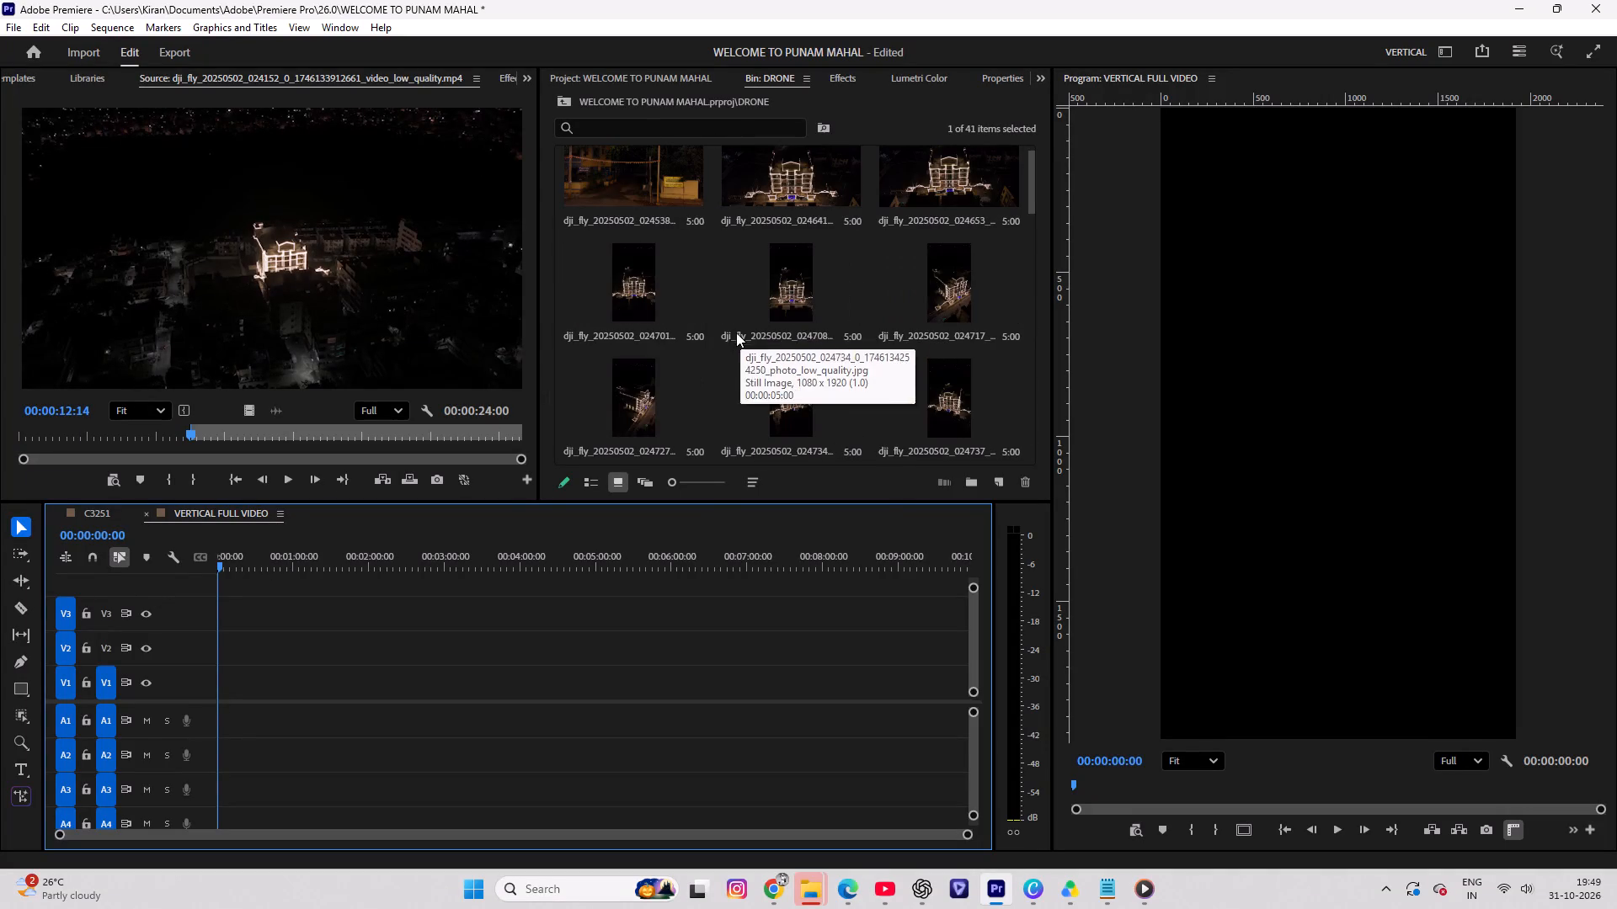
scroll(910, 455, down, 2)
click(965, 478)
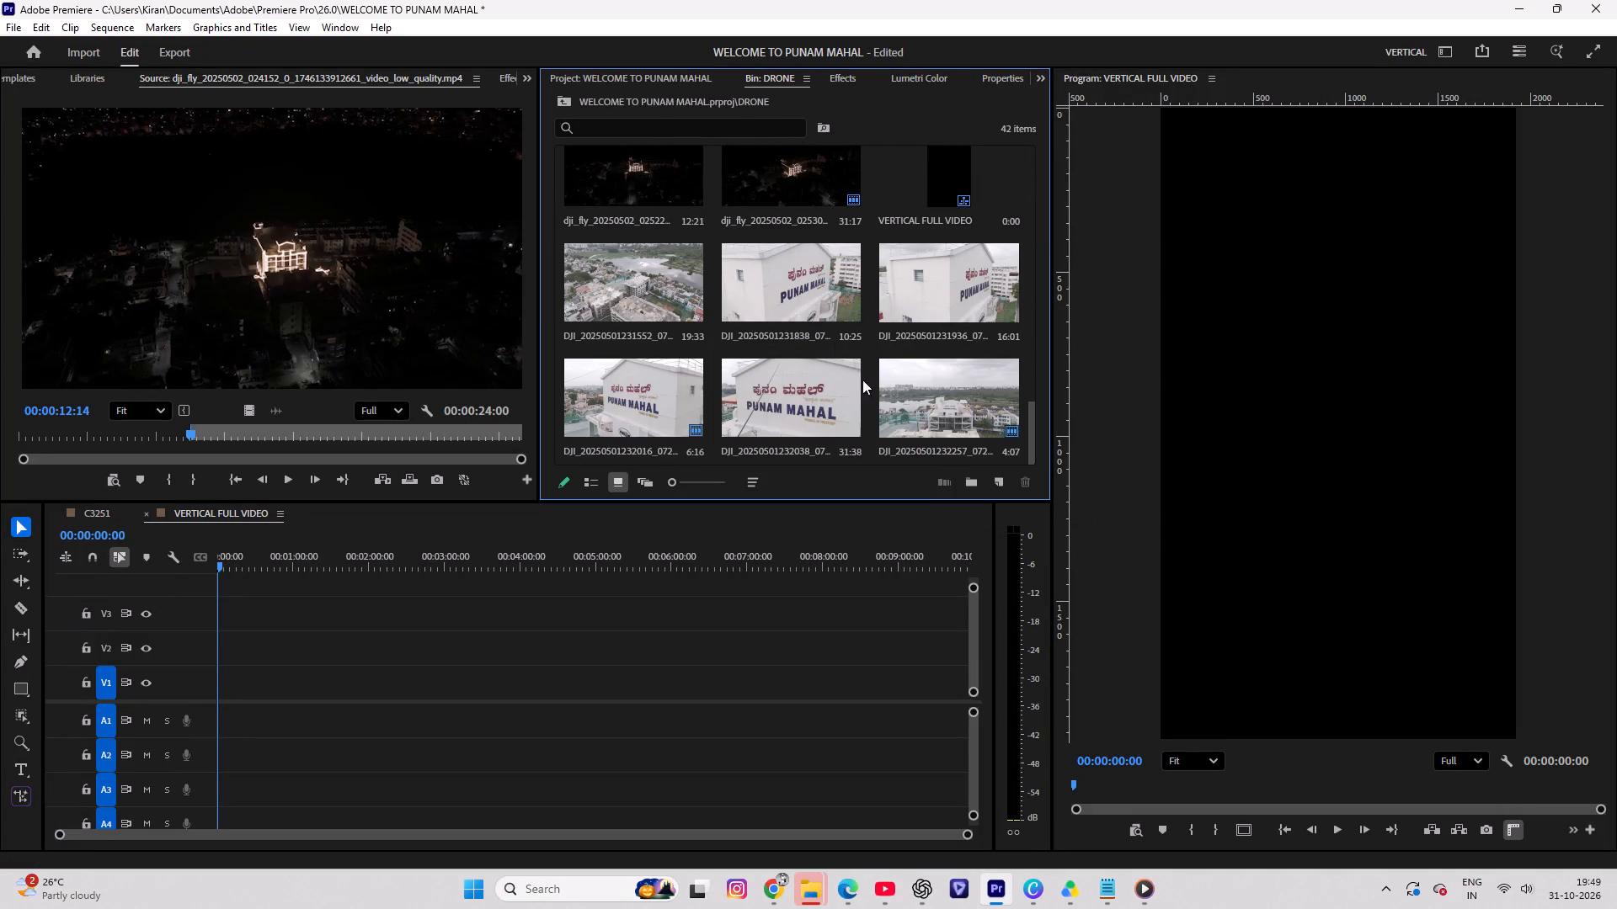
scroll(815, 348, down, 7)
drag(1033, 431, 1022, 236)
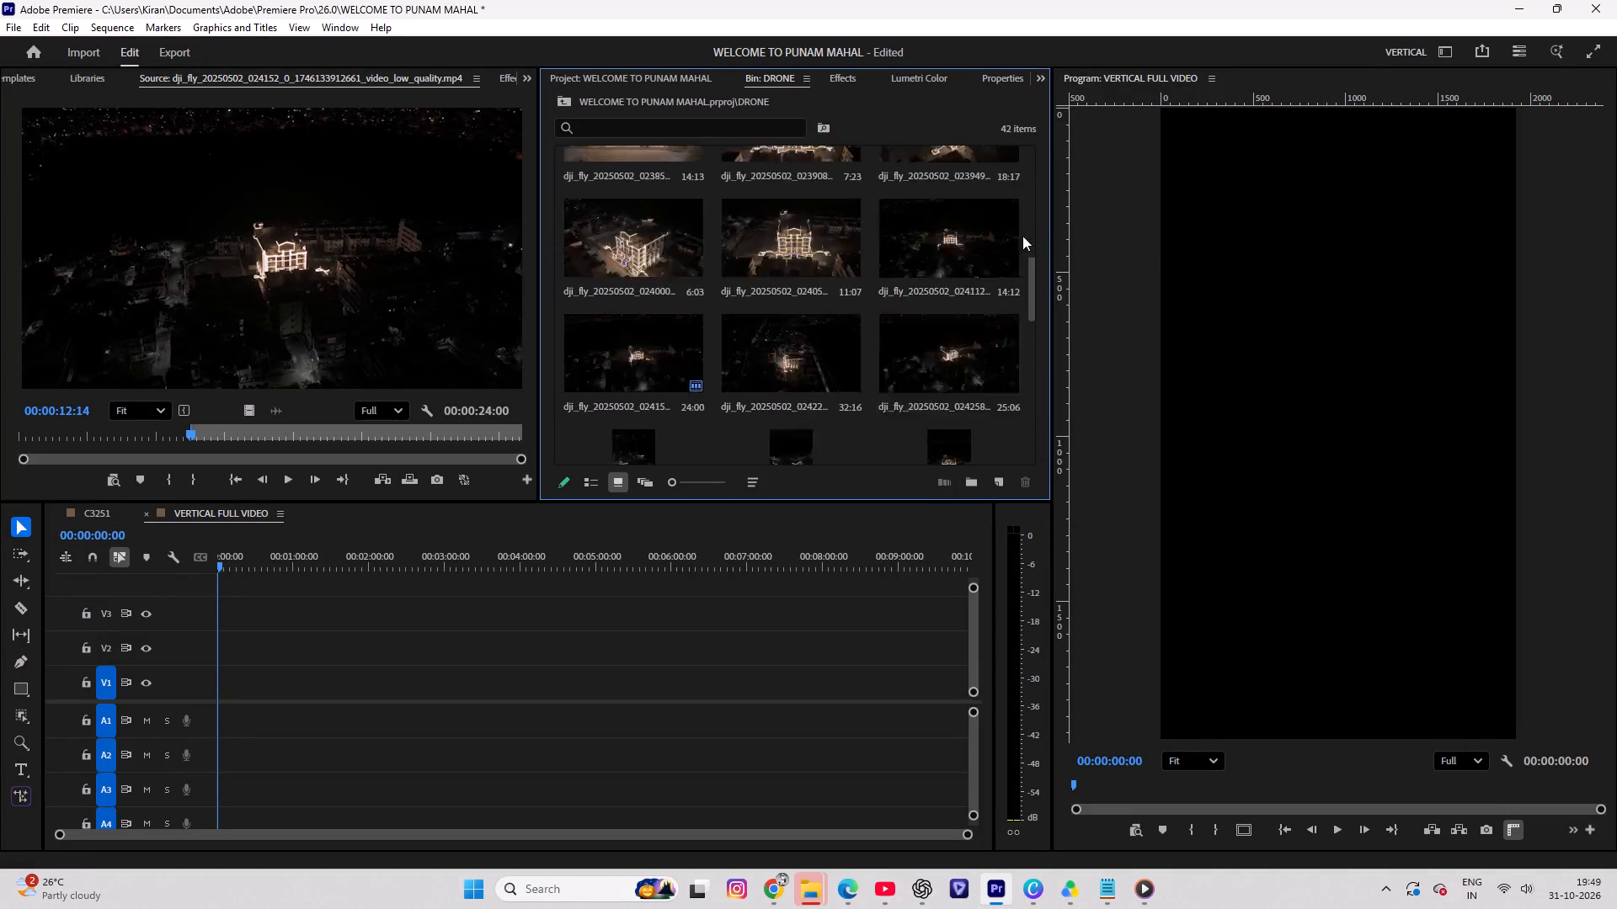
drag(1022, 236, 997, 43)
click(571, 244)
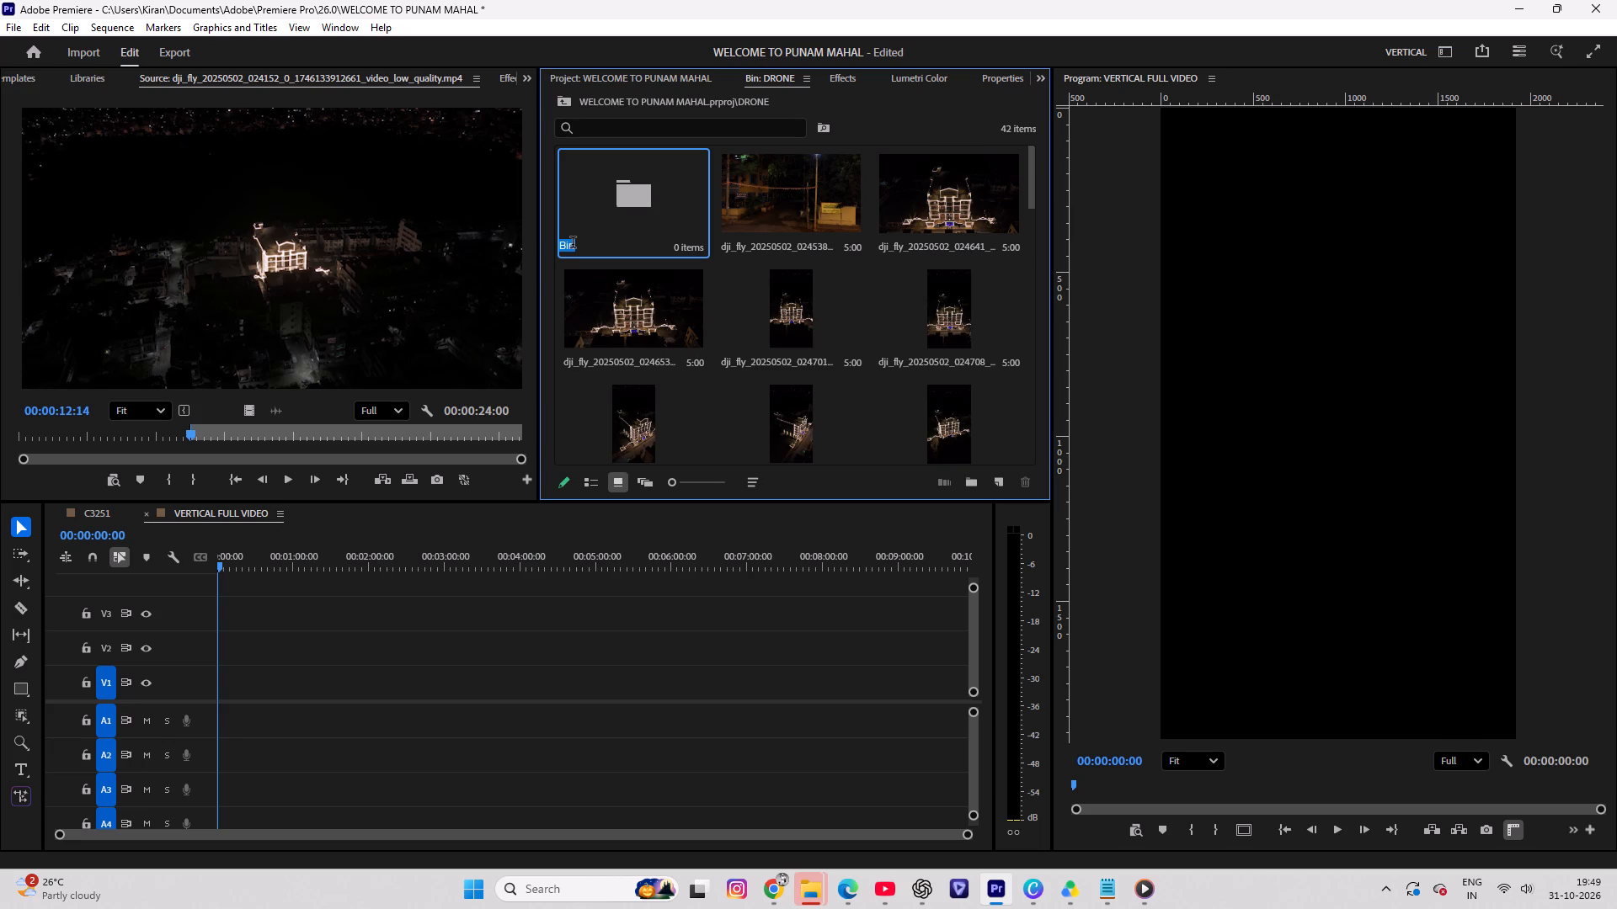
text(VRIT)
key(BackSpace)
key(BackSpace)
key(BackSpace)
text(ERTICAL)
key(space)
text(REEL)
key(Return)
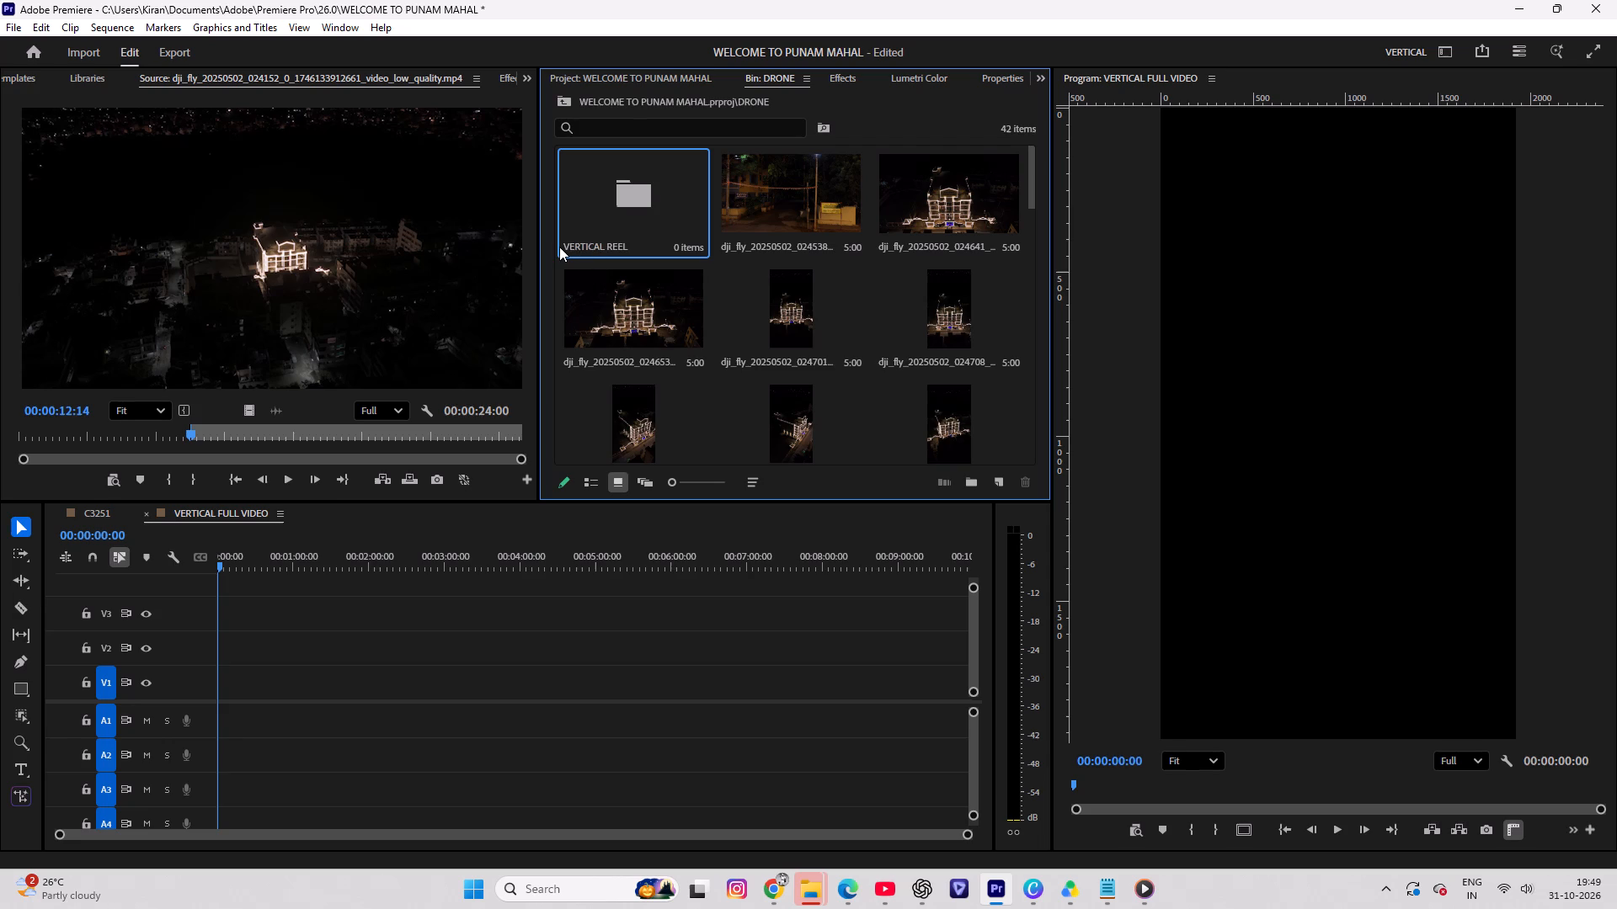
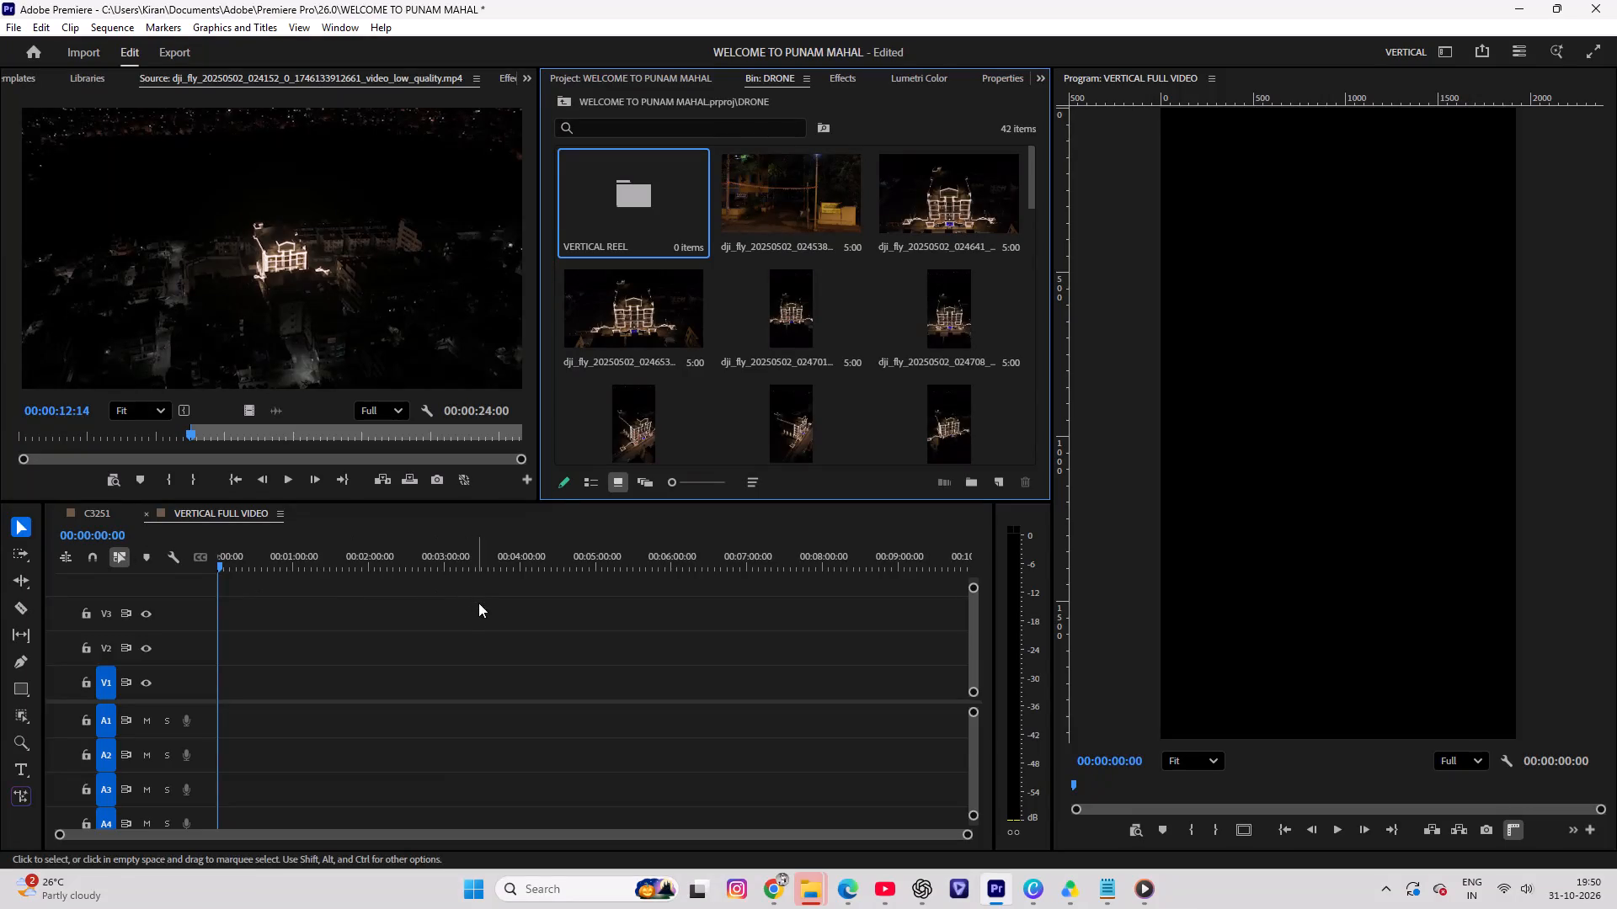
Import all files from the shashi photos folder on the PortableSSD (H:) drive into the VERTICAL REEL bin.
click(479, 604)
double_click(600, 177)
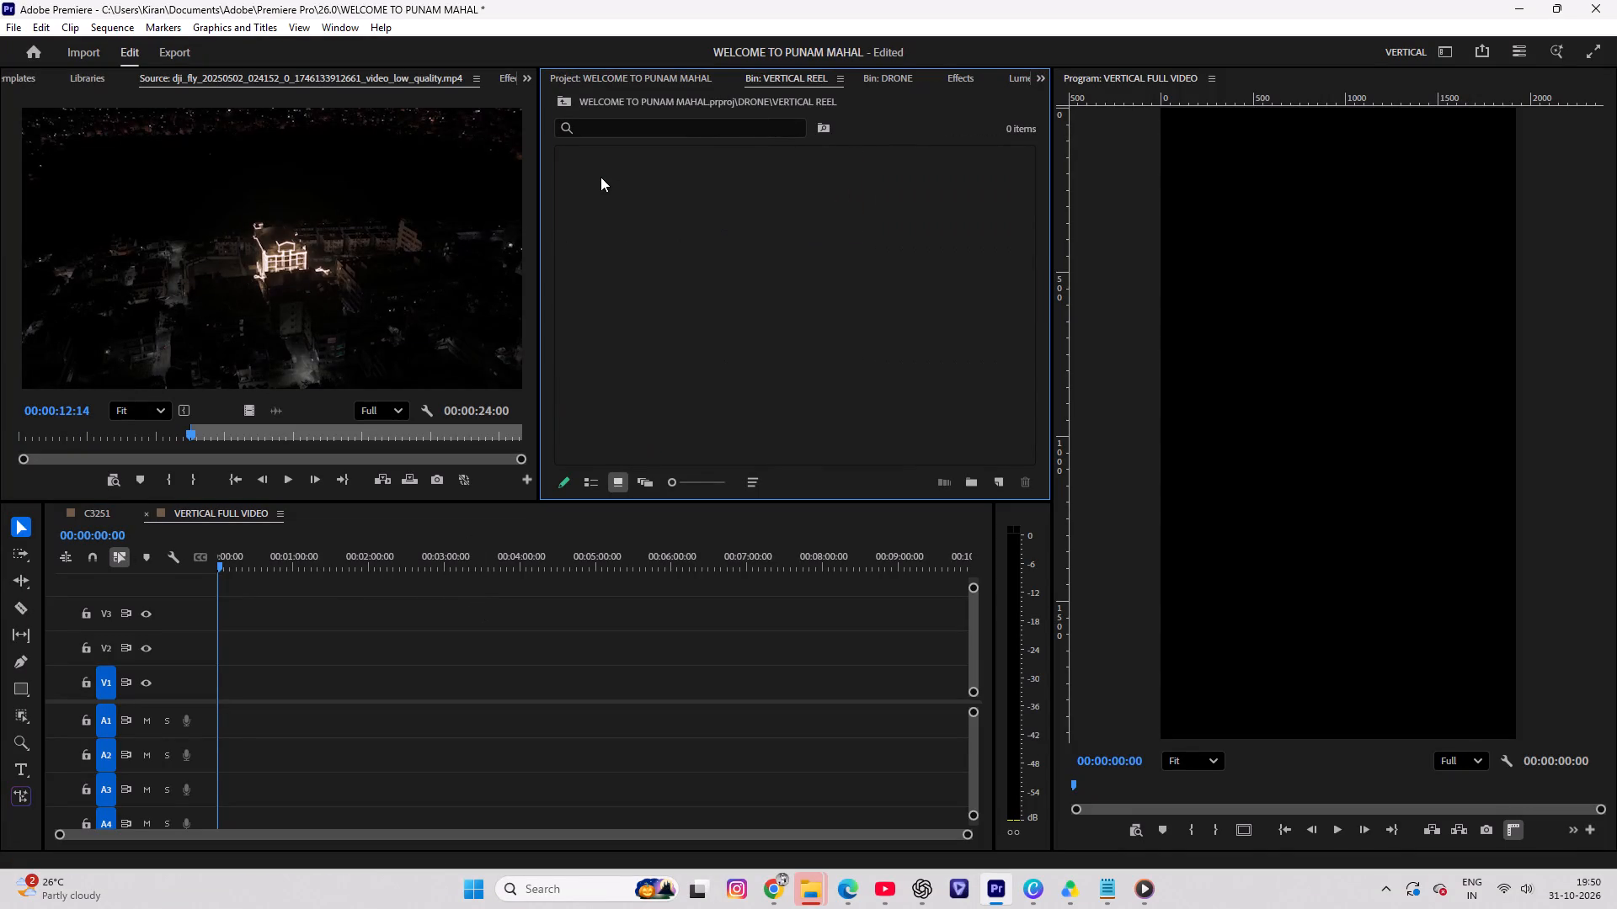
double_click(627, 237)
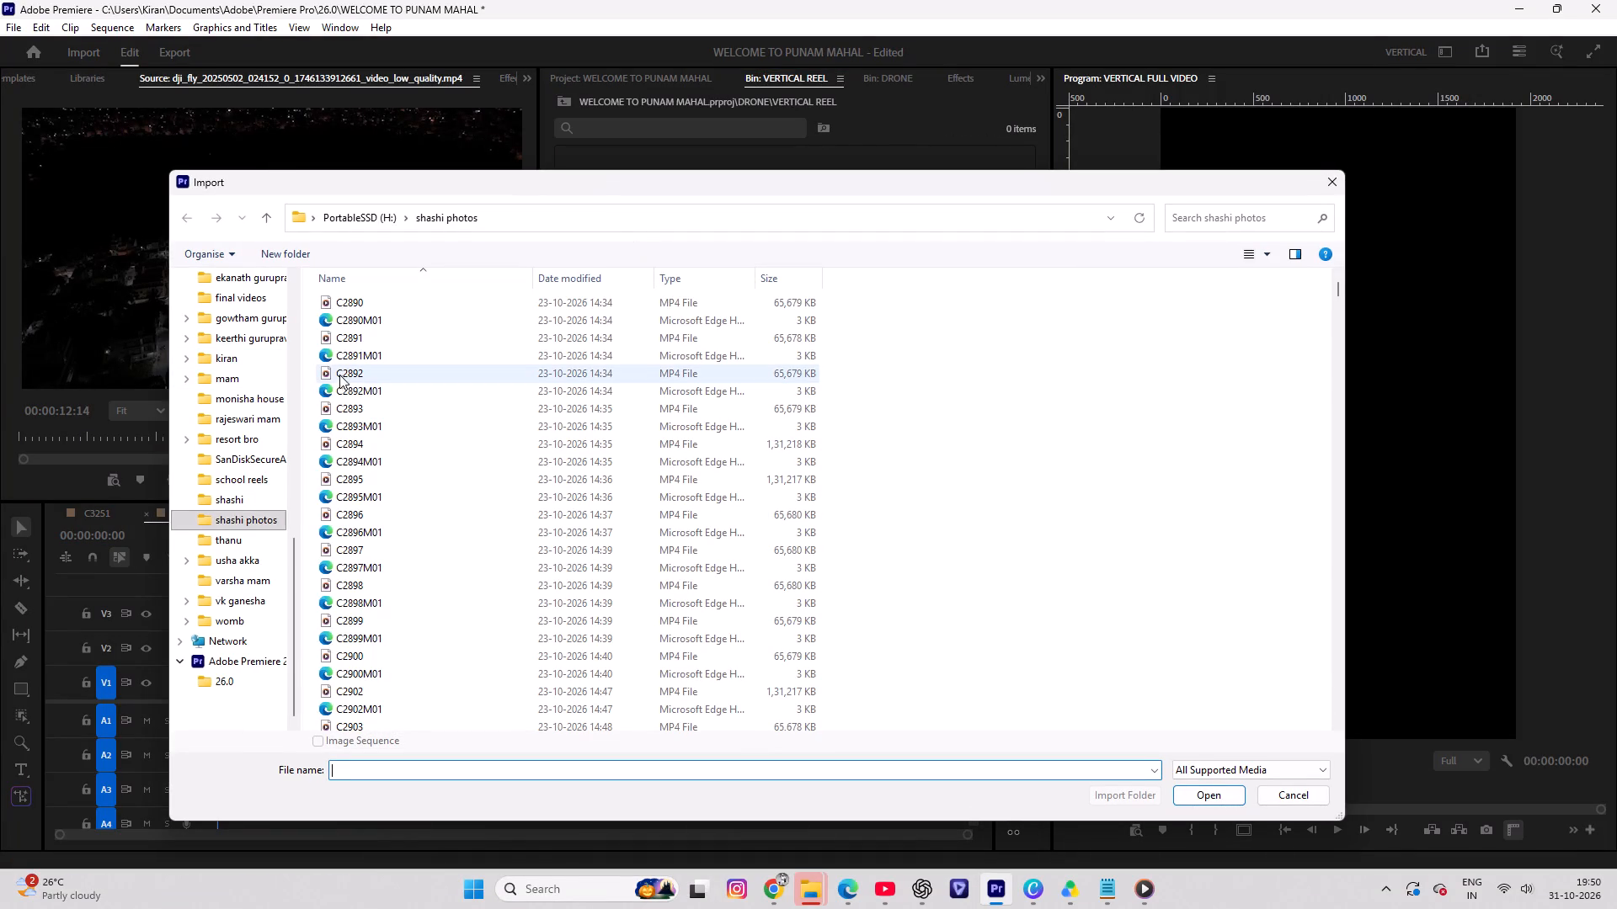
key(ctrl+a)
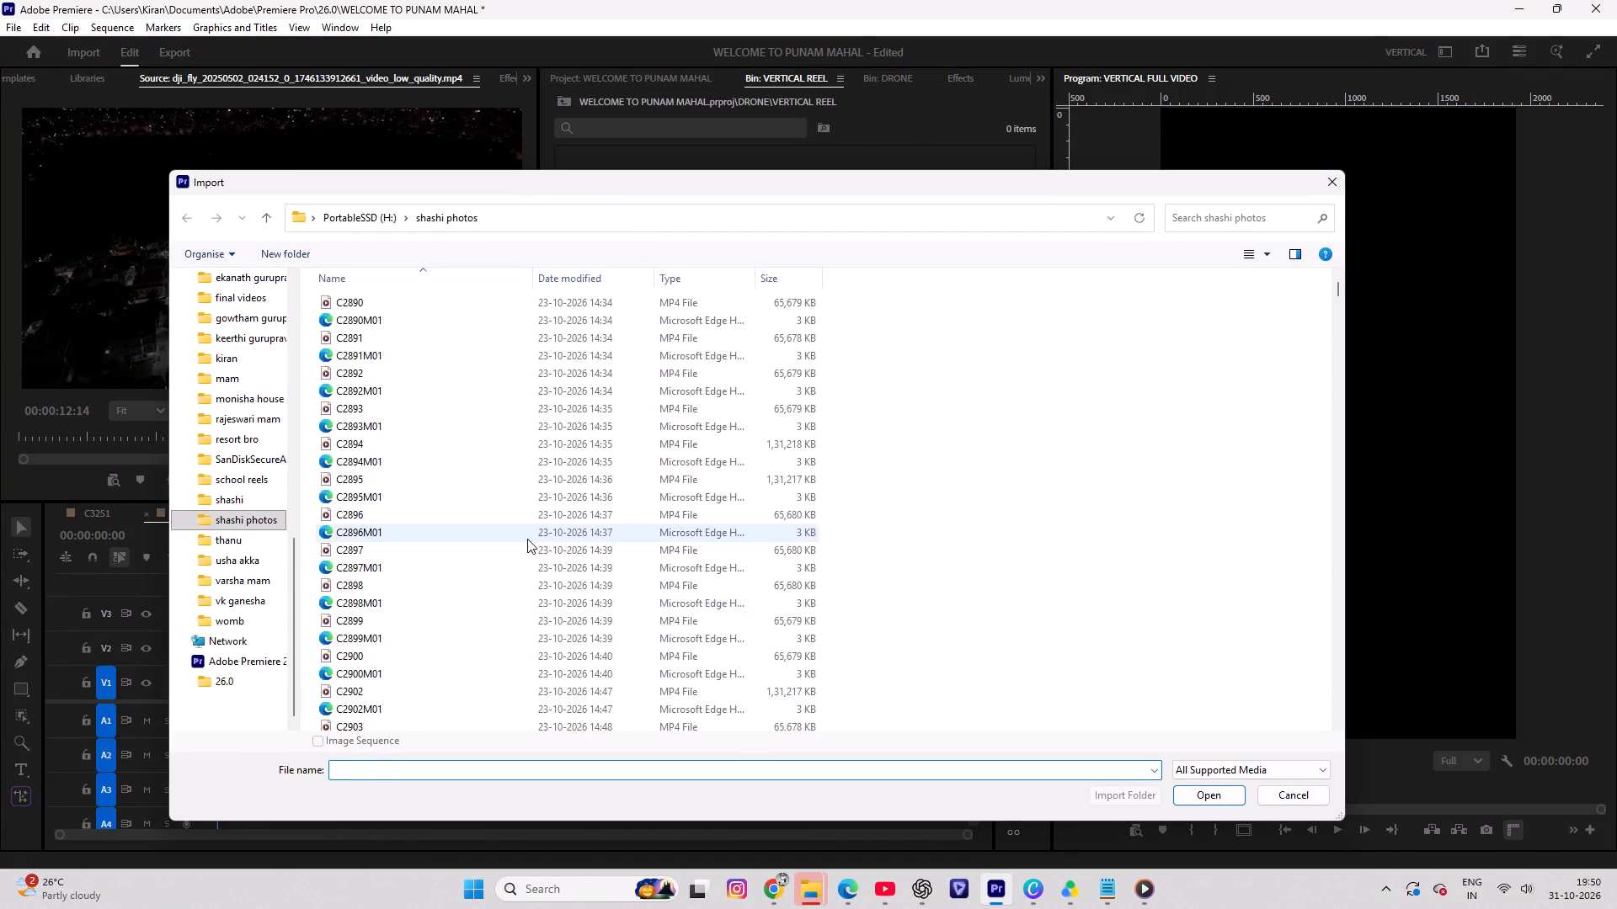
click(527, 539)
key(ctrl+a)
click(1207, 797)
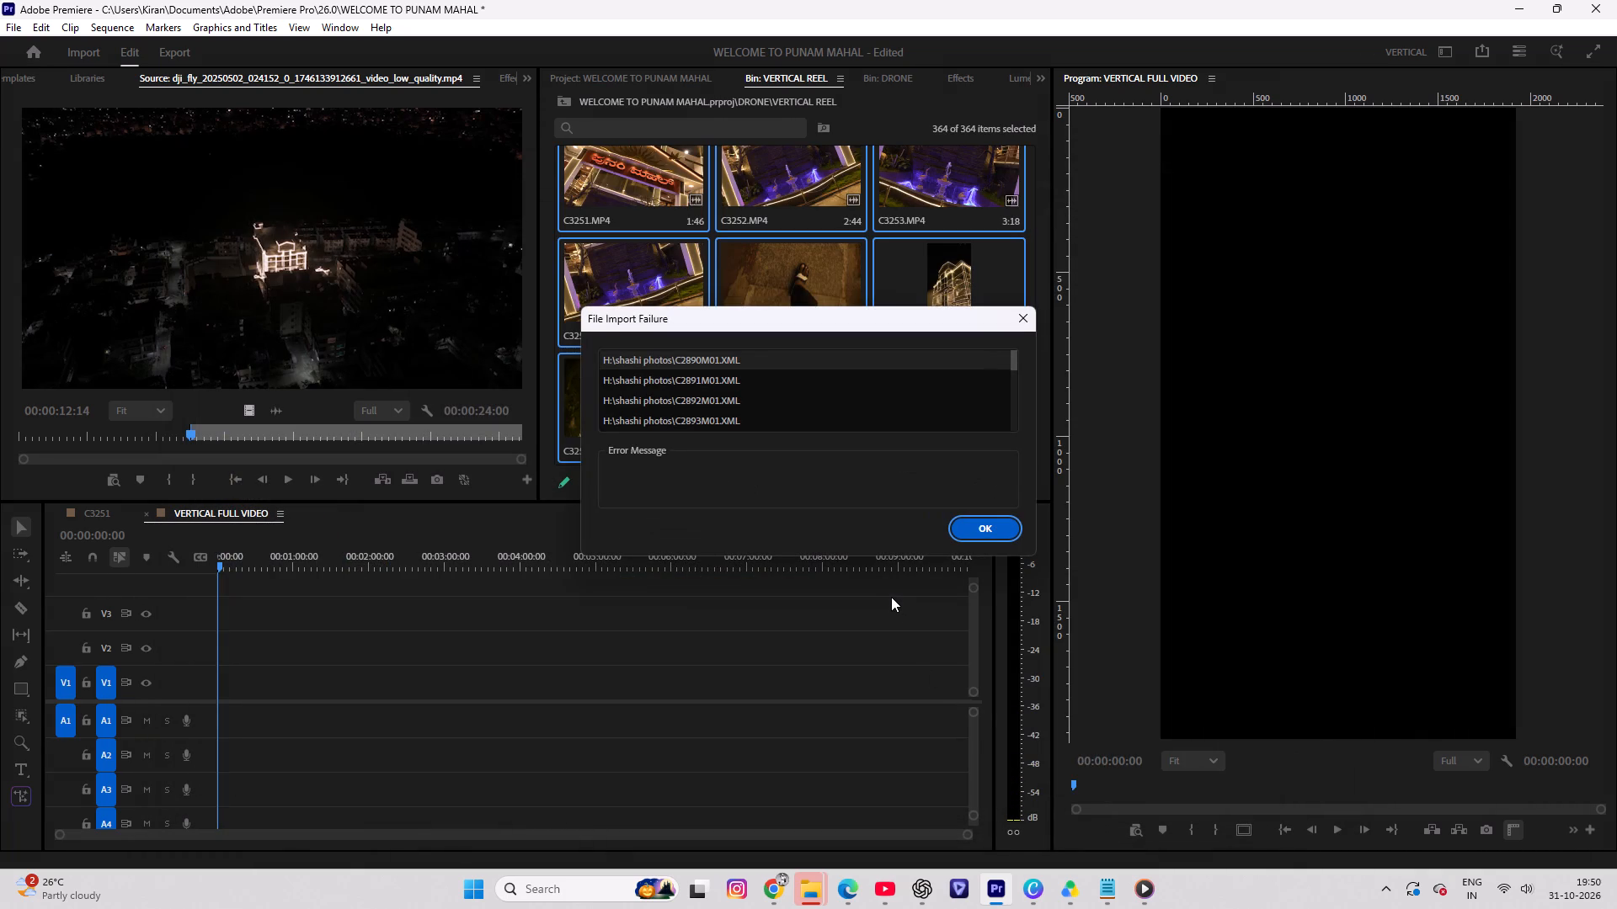
click(984, 525)
click(771, 408)
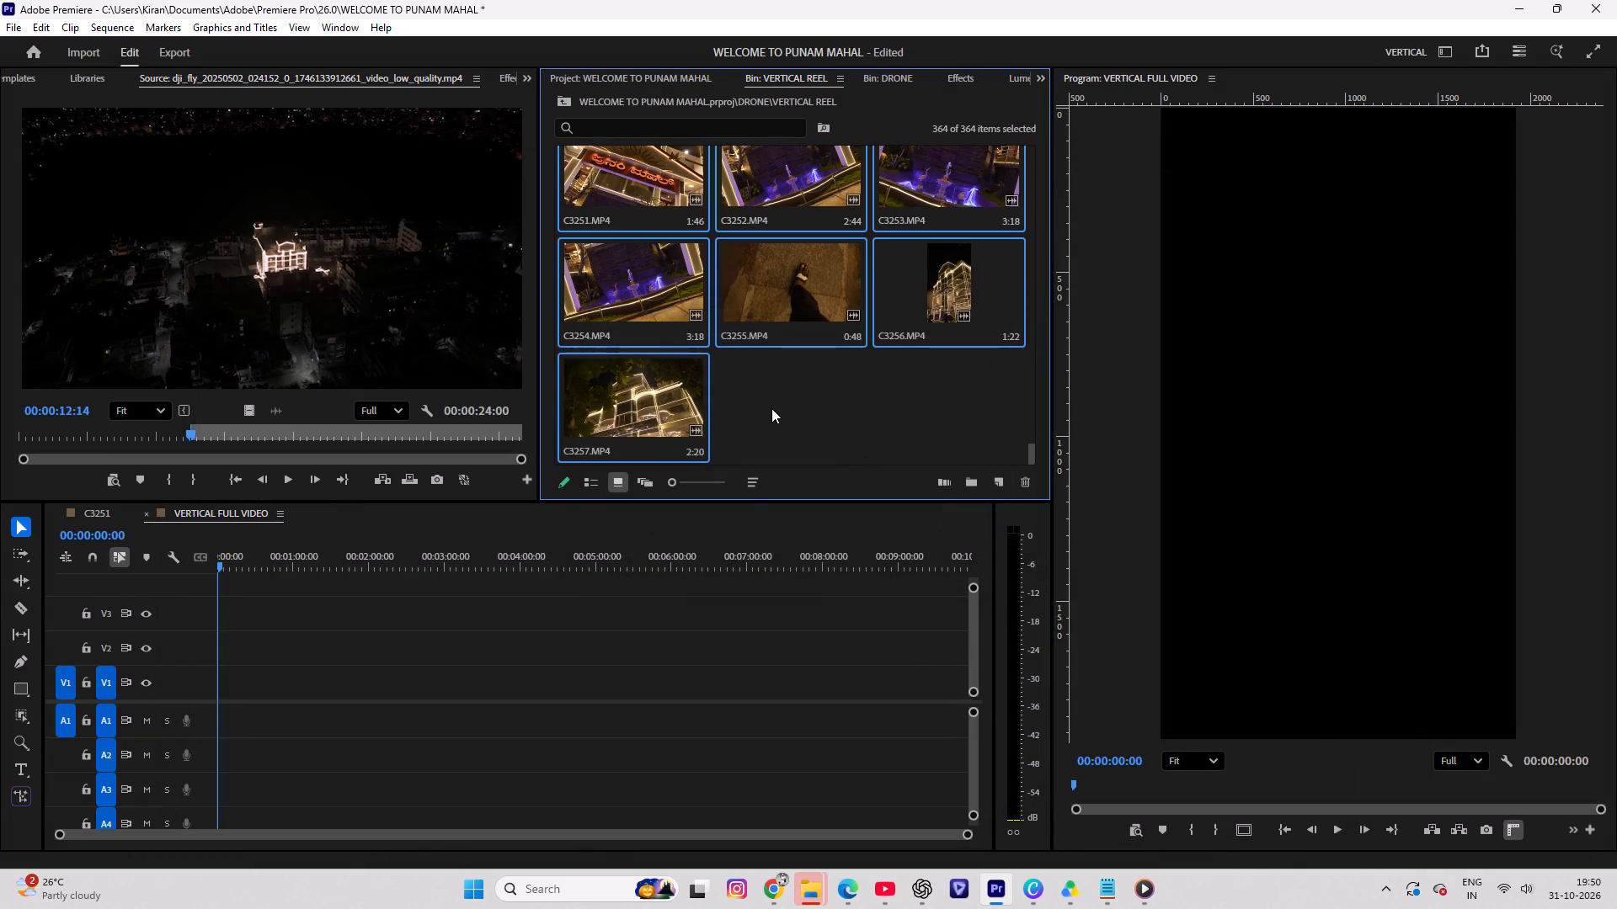
click(751, 491)
click(766, 15)
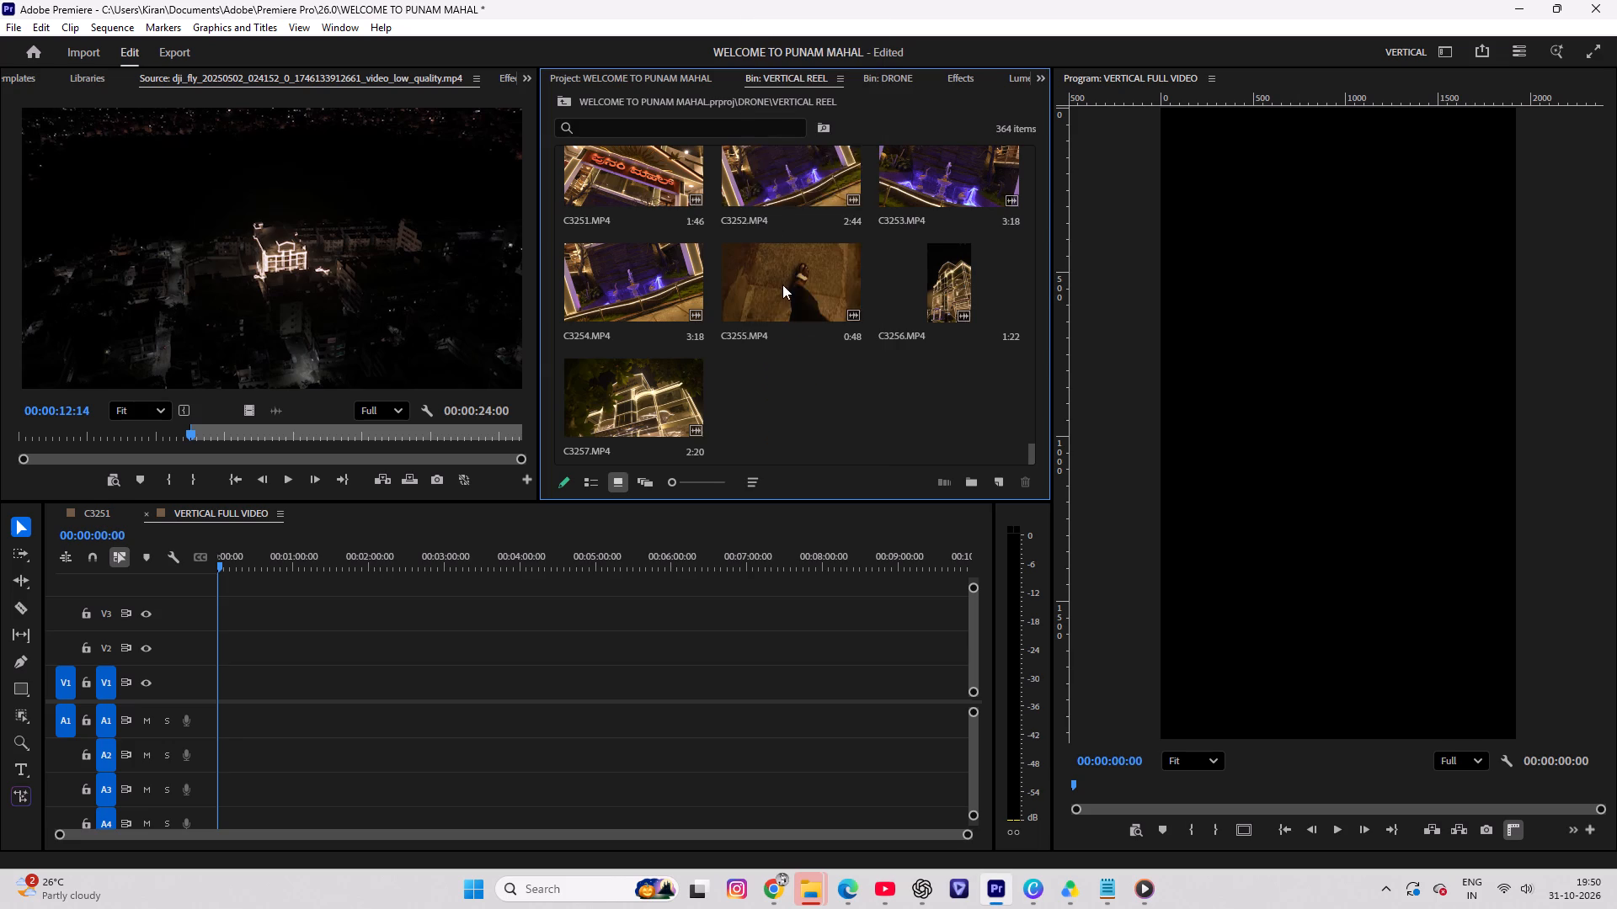
Delete the horizontal clips C3242.MP4 through C3257.MP4 from the end of the VERTICAL REEL bin.
scroll(782, 284, up, 5)
click(1030, 439)
click(627, 398)
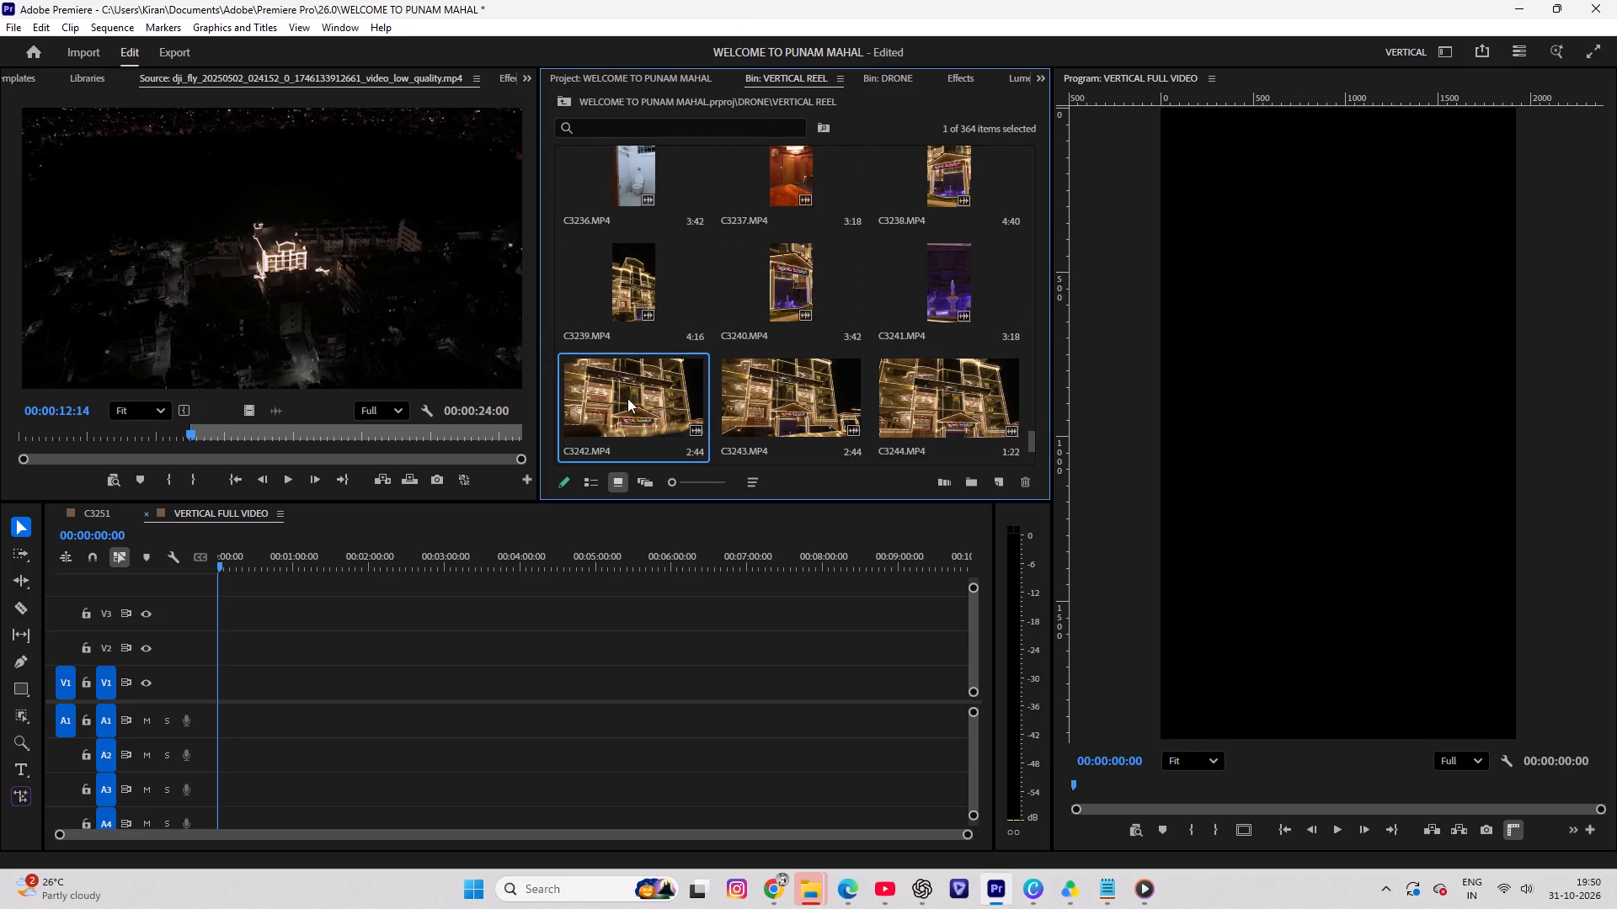
scroll(760, 364, down, 13)
shift+click(637, 396)
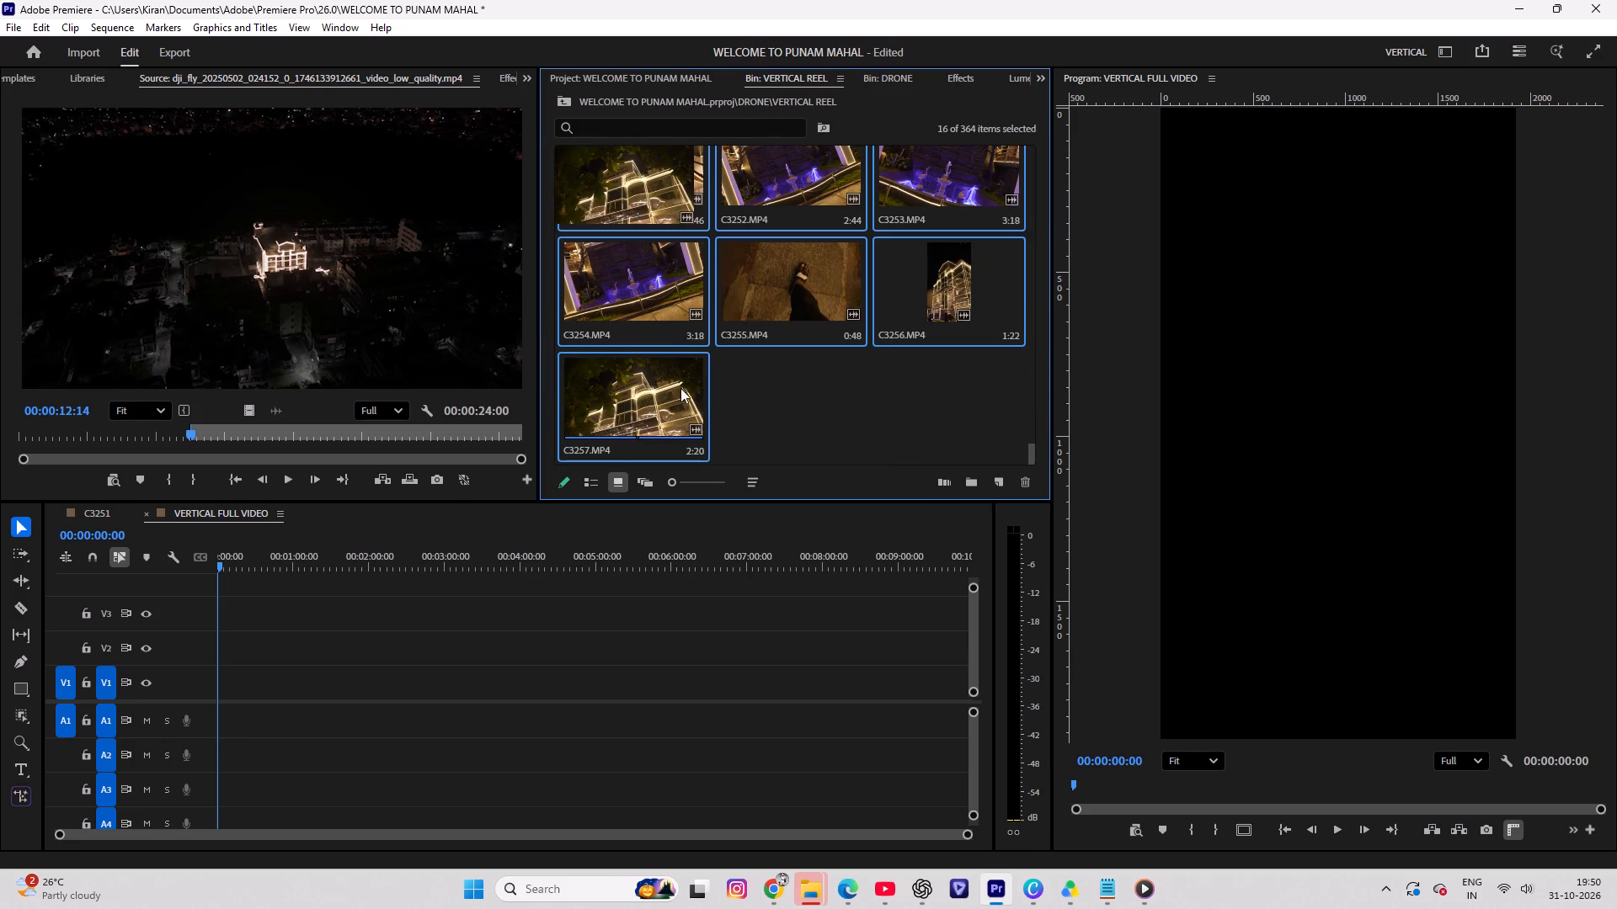
key(Delete)
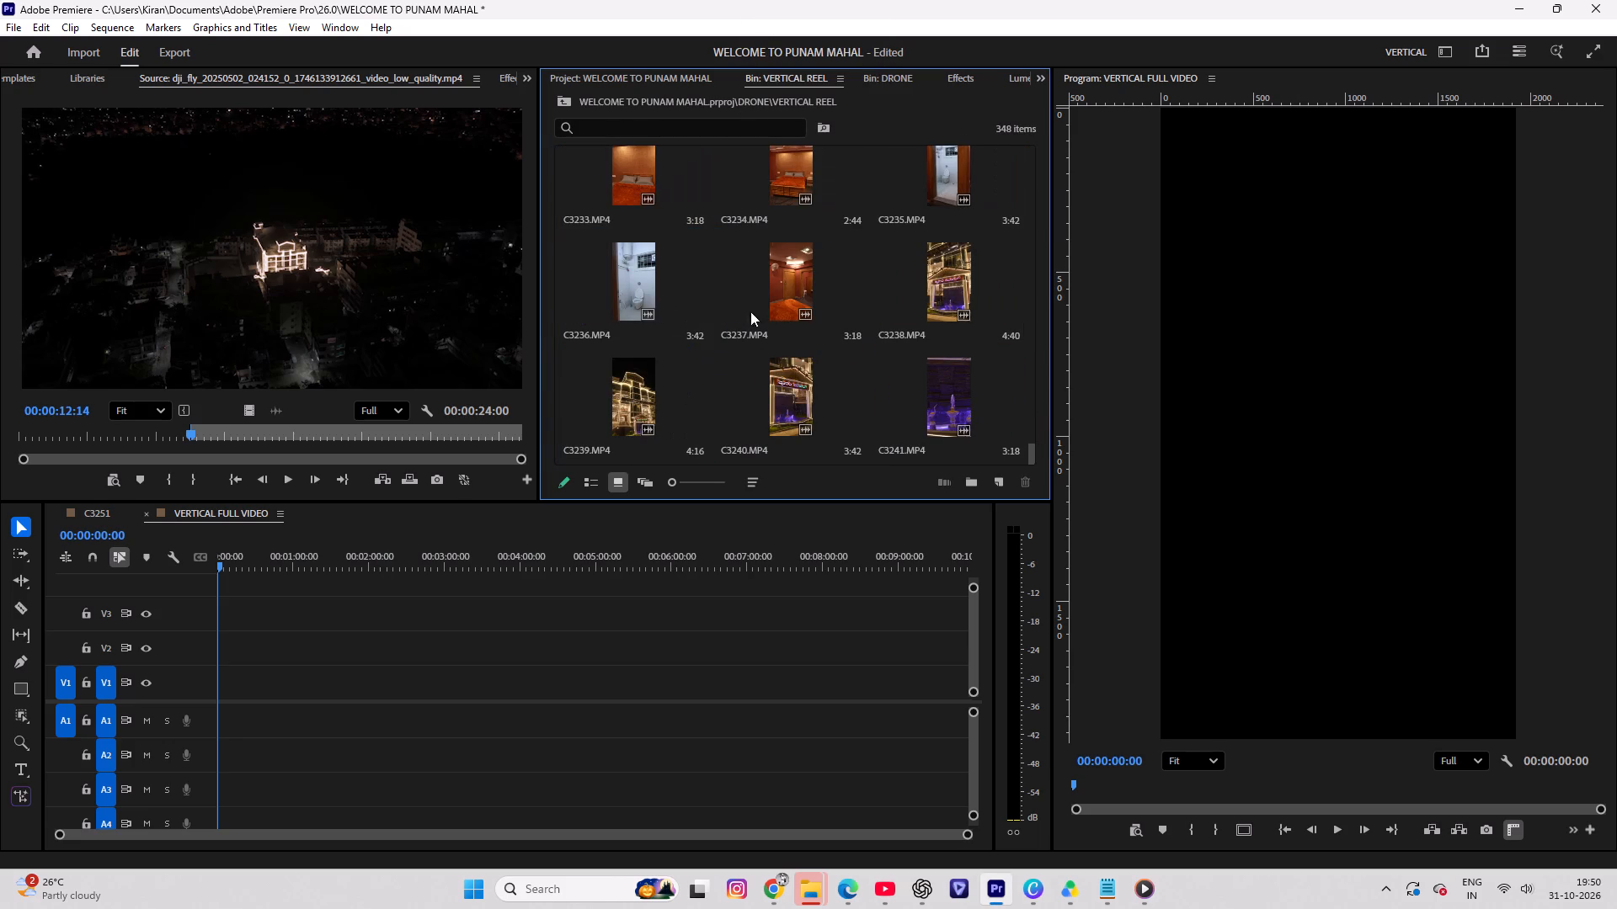
Delete the block of horizontal clips in the middle of the VERTICAL REEL bin that ends with C3080.MP4.
drag(1027, 450, 1025, 400)
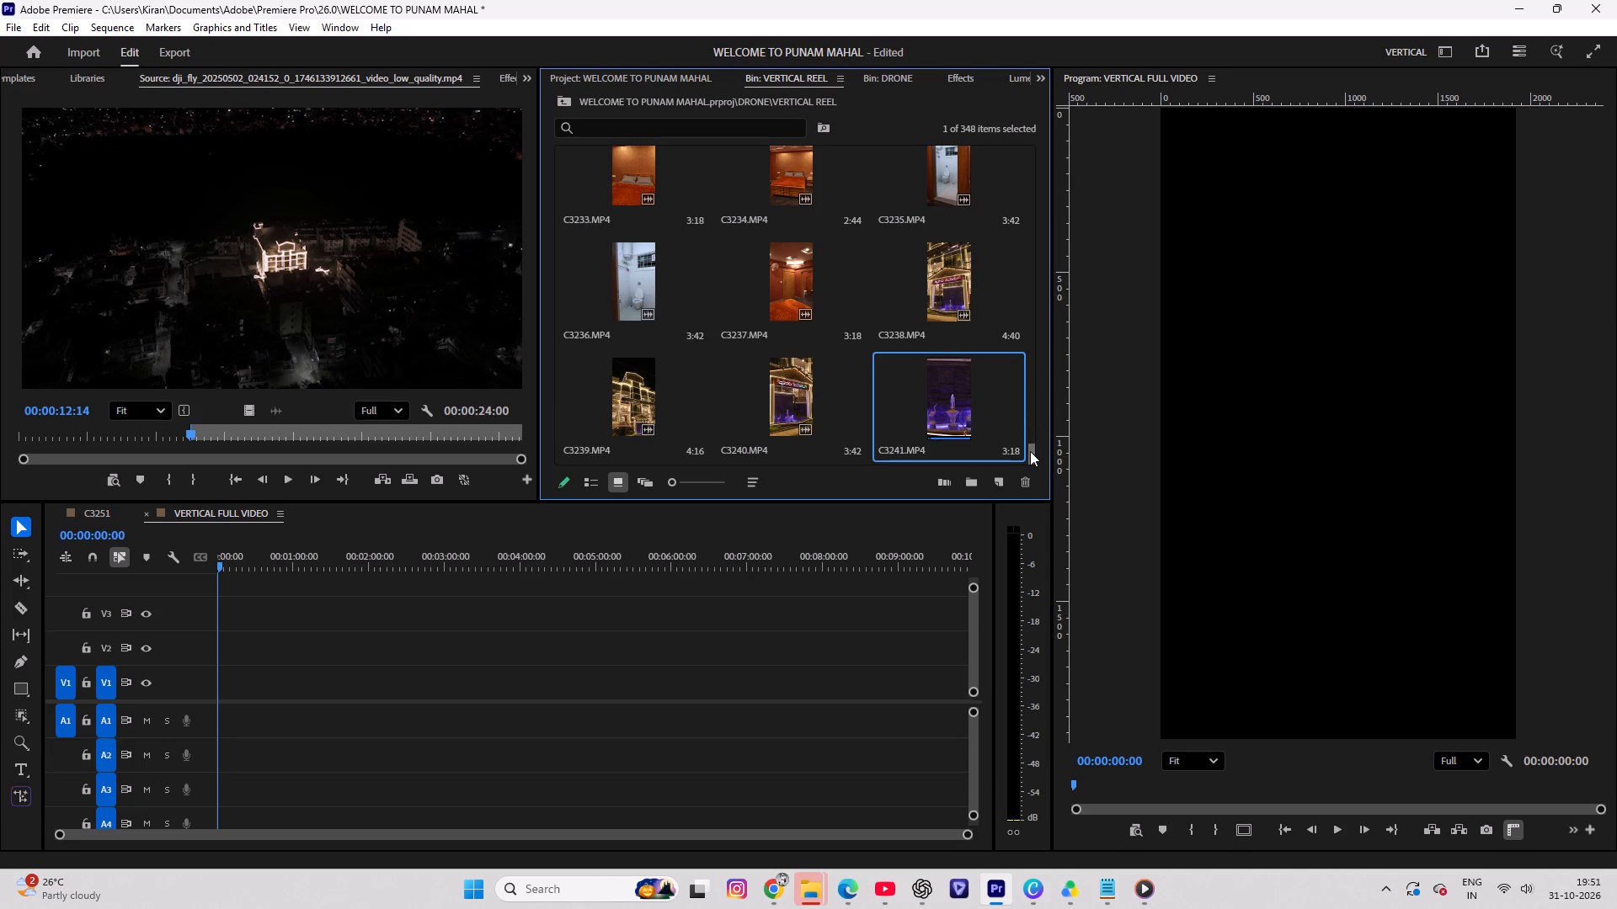
drag(1030, 451, 989, 194)
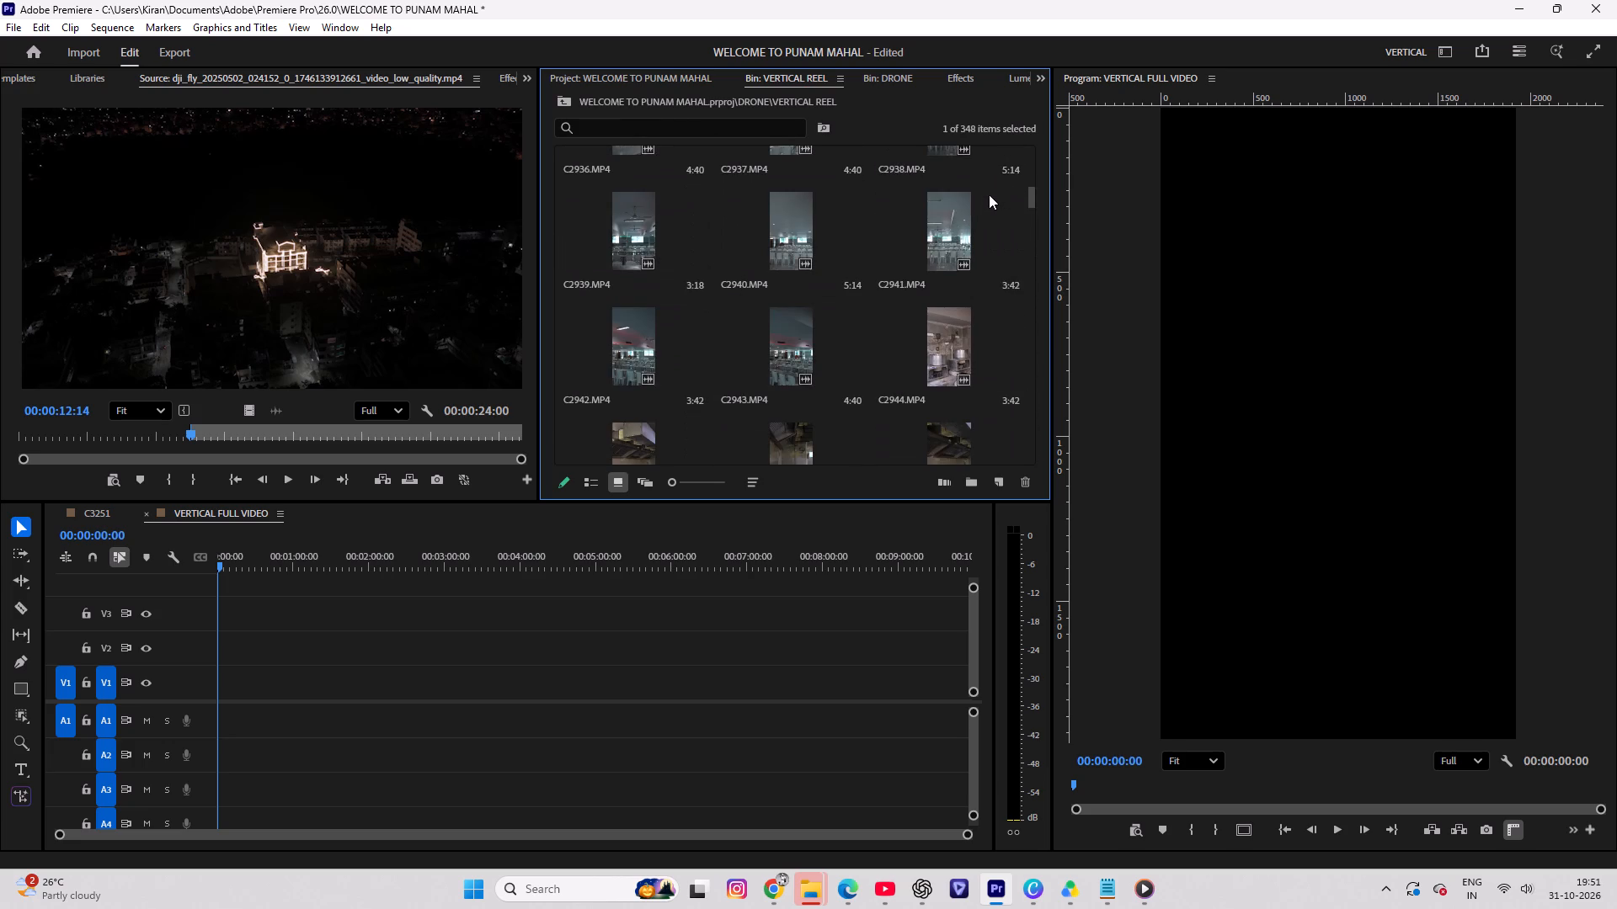
drag(989, 194, 991, 252)
click(787, 258)
scroll(824, 391, down, 18)
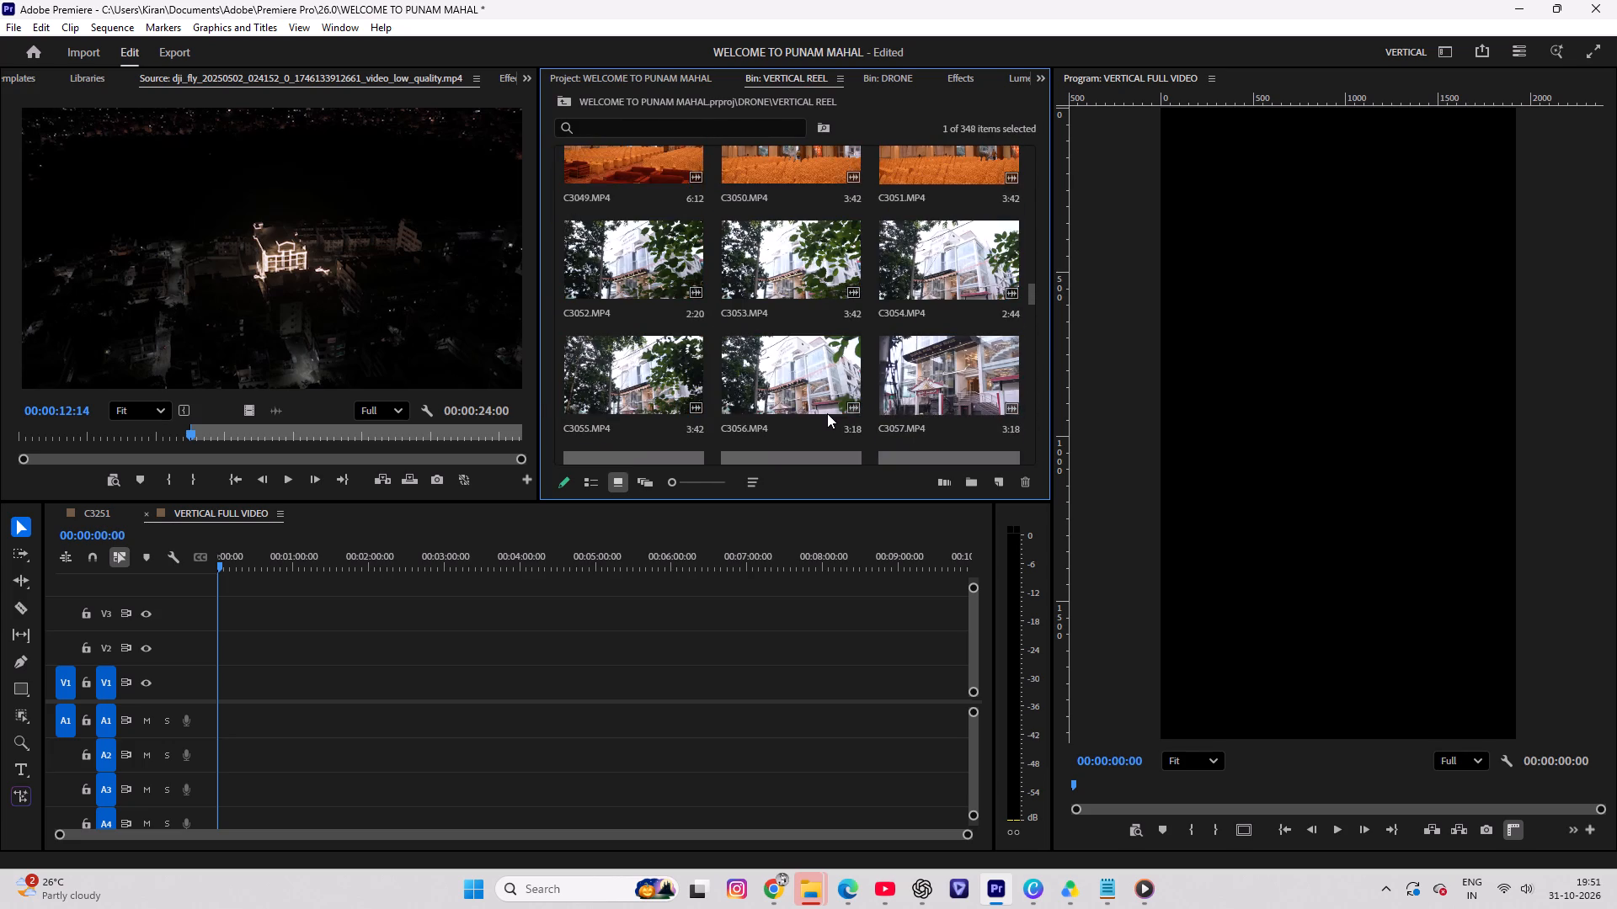
scroll(827, 413, down, 8)
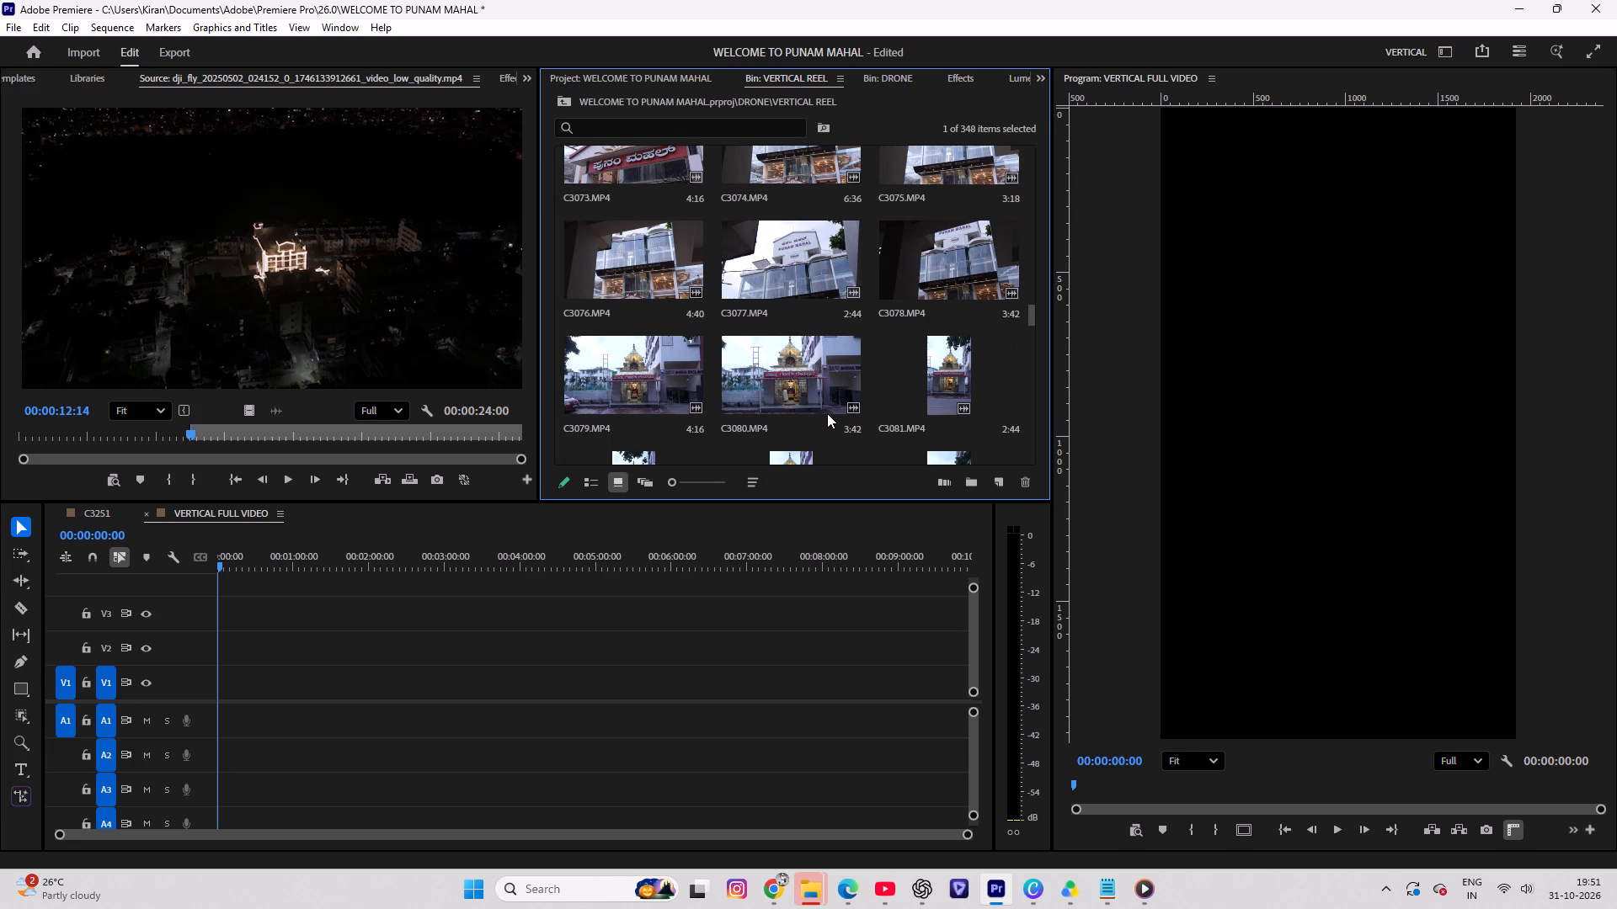
shift+click(797, 394)
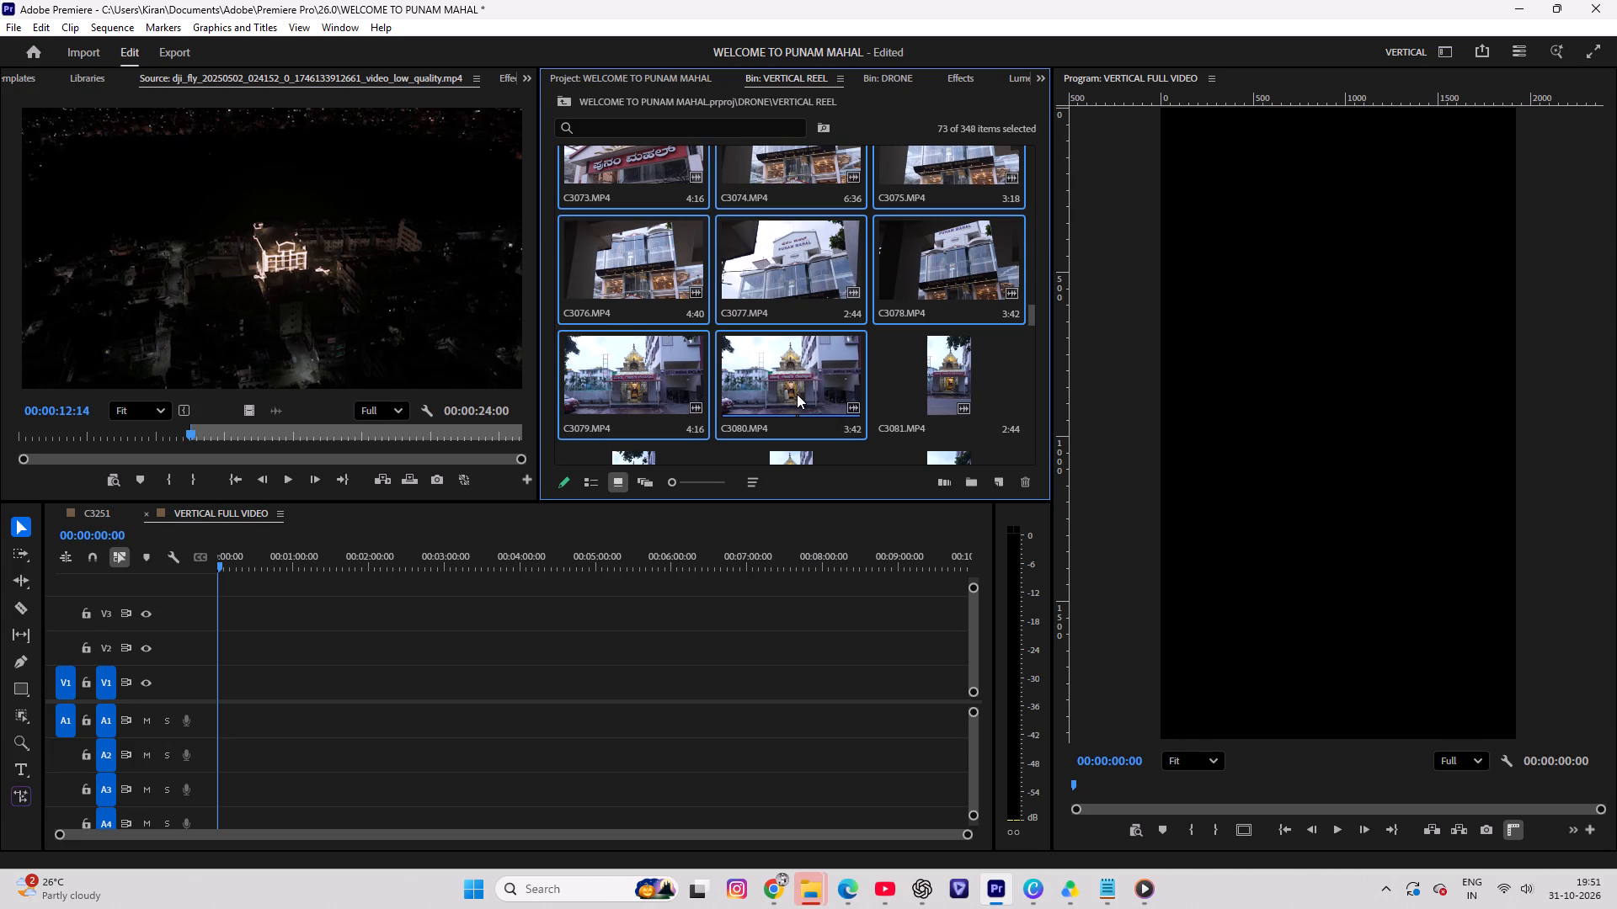
key(Delete)
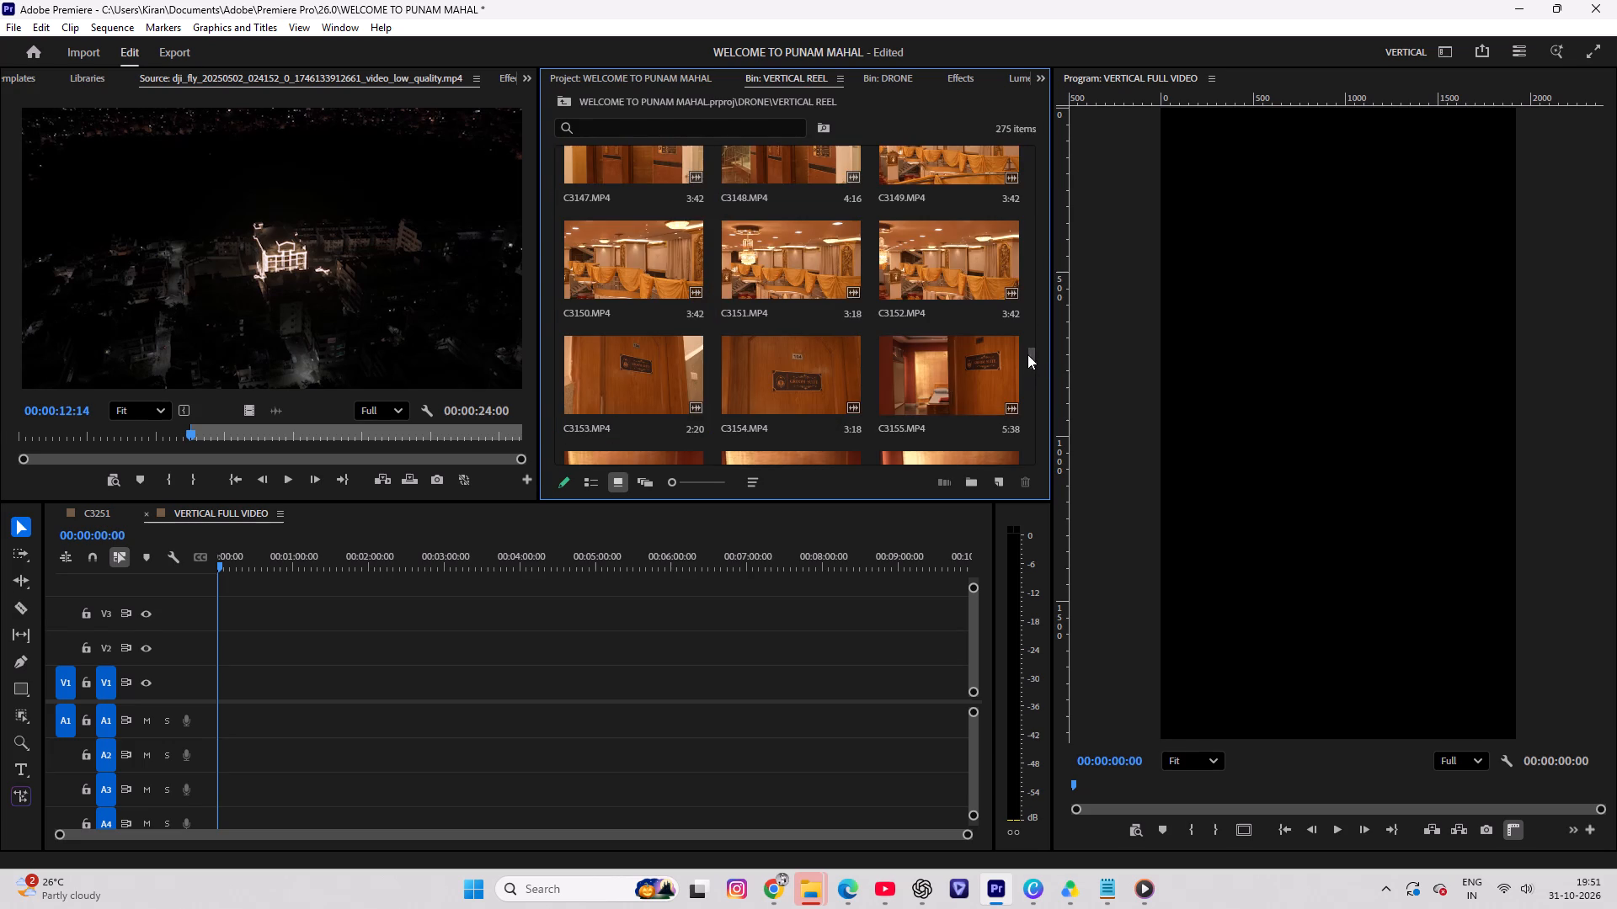
Delete the horizontal interior clips C3089.MP4 through C3176.MP4 from the VERTICAL REEL bin.
drag(1027, 354, 1028, 343)
drag(1030, 357, 1012, 204)
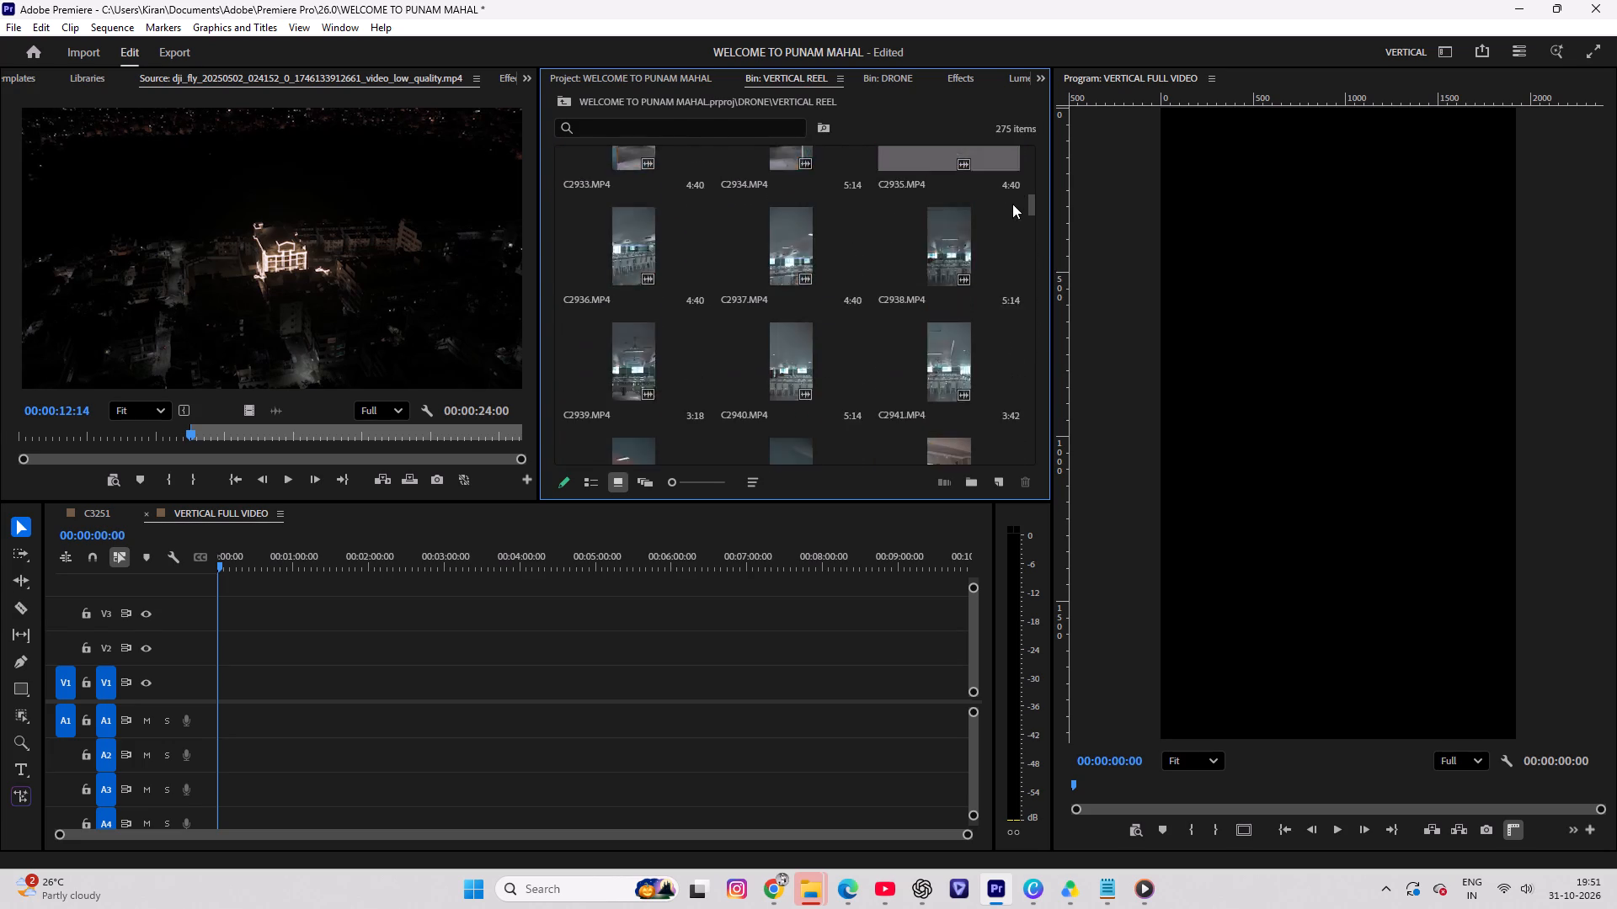
drag(1012, 204, 1020, 288)
click(573, 338)
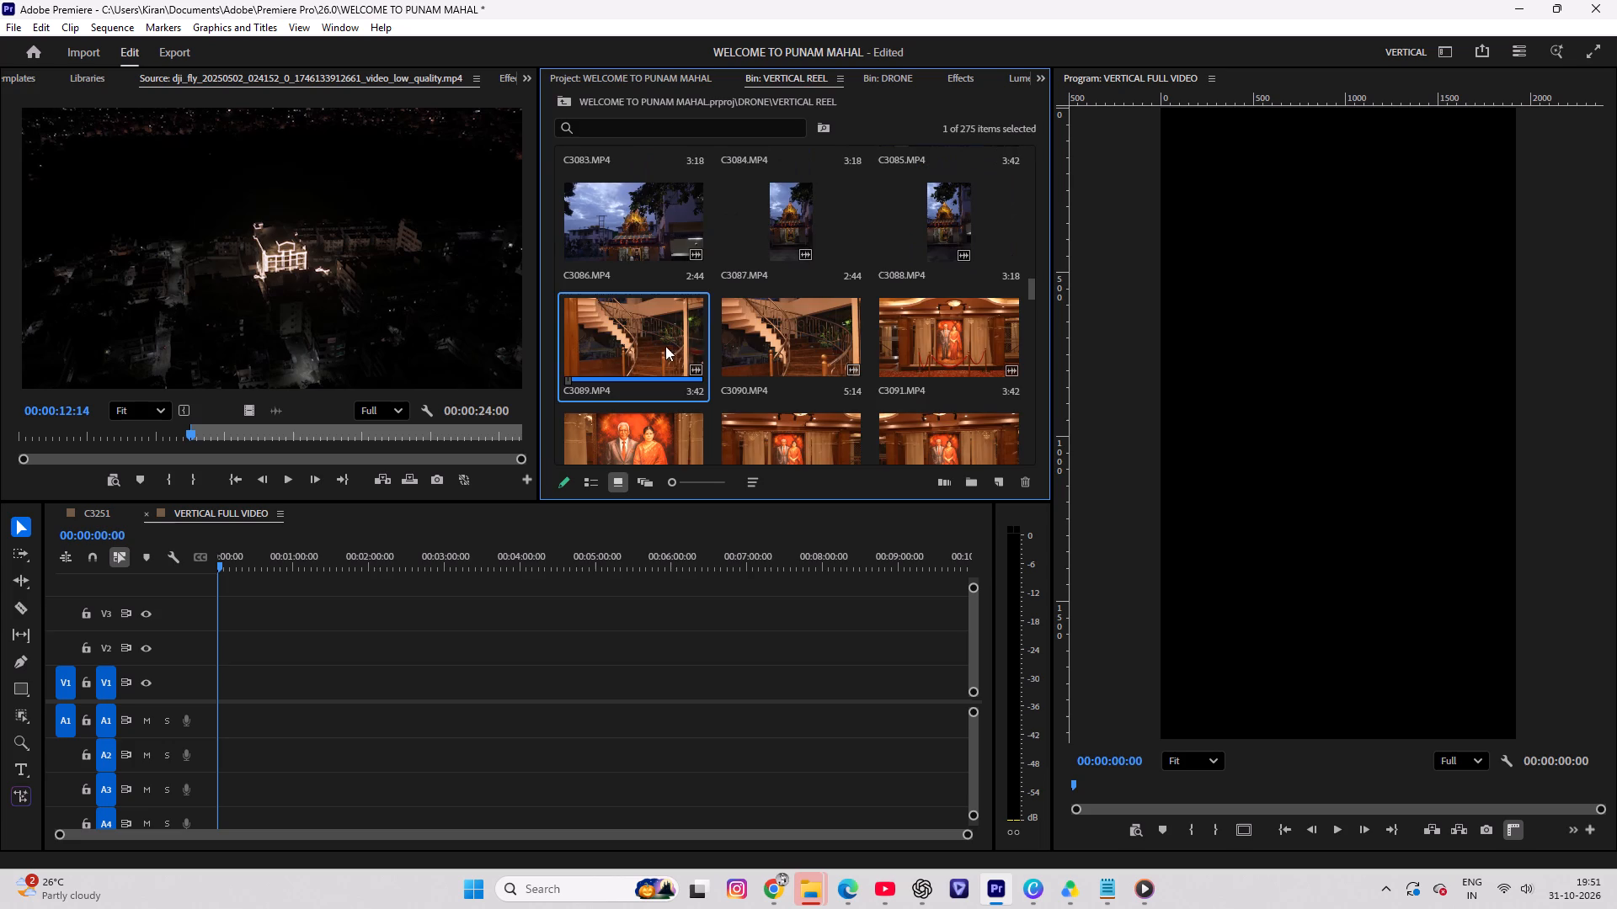
scroll(699, 357, down, 8)
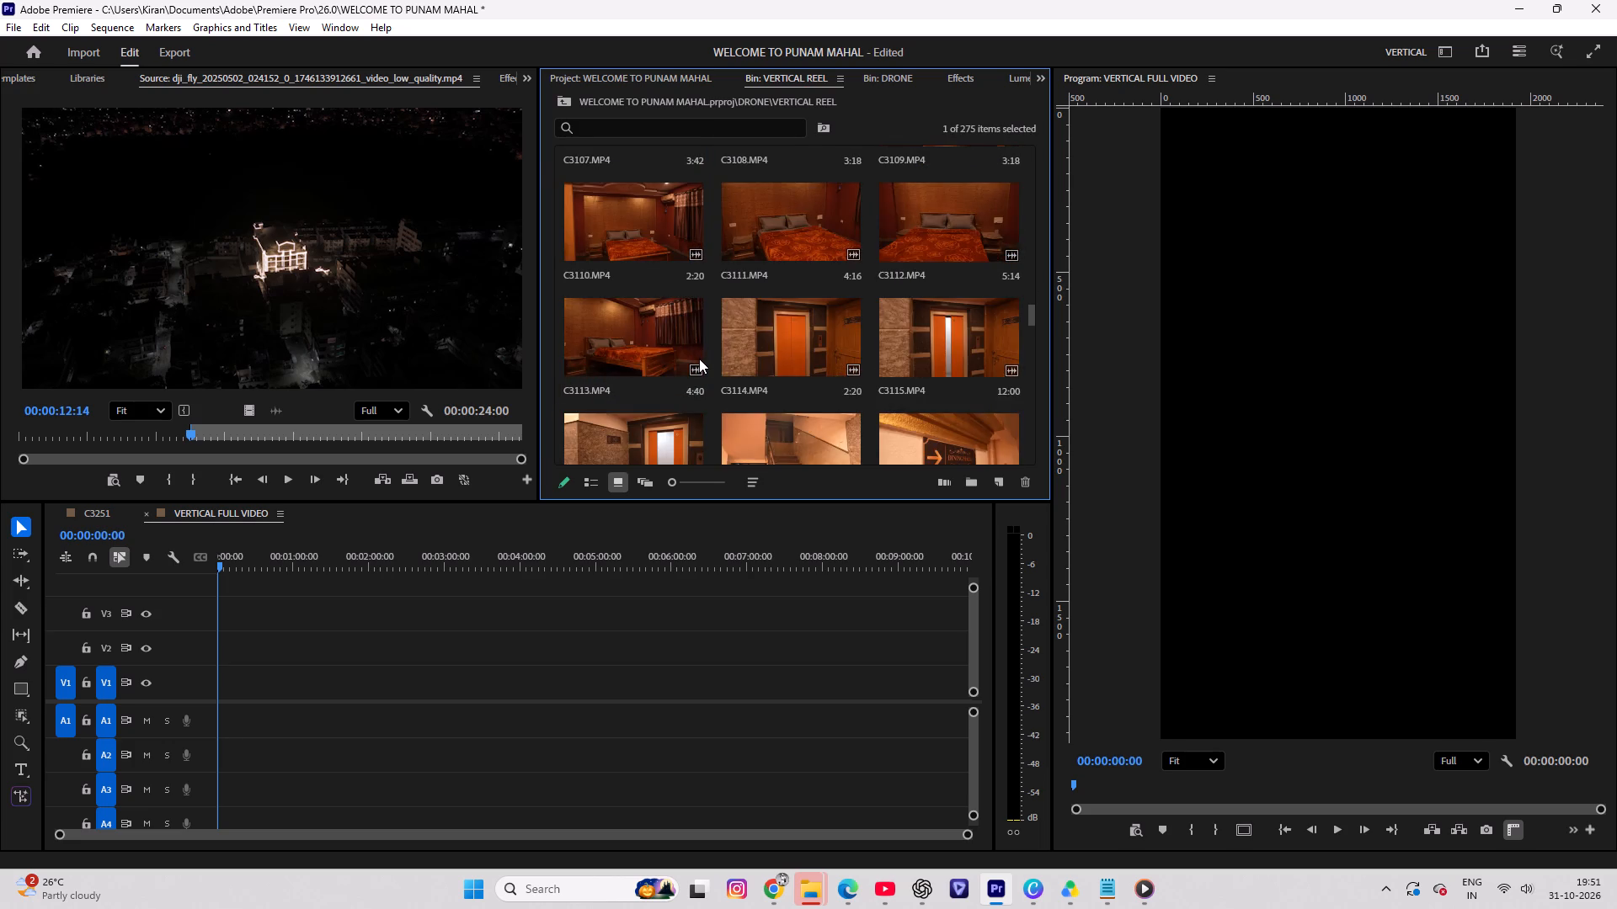
scroll(699, 359, down, 4)
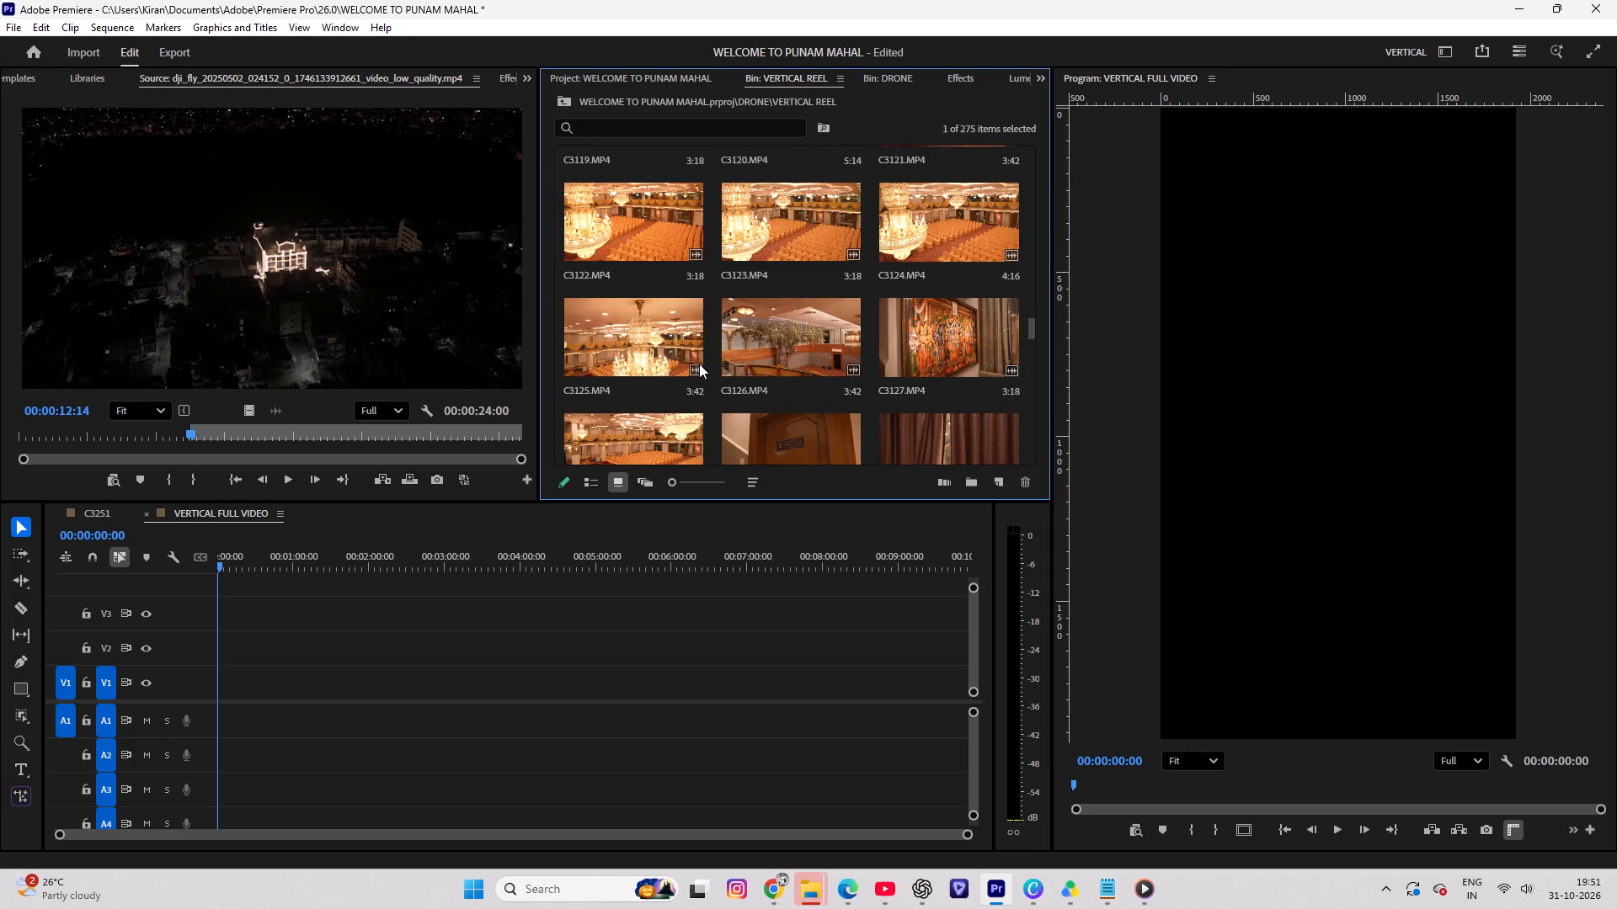
scroll(699, 364, down, 8)
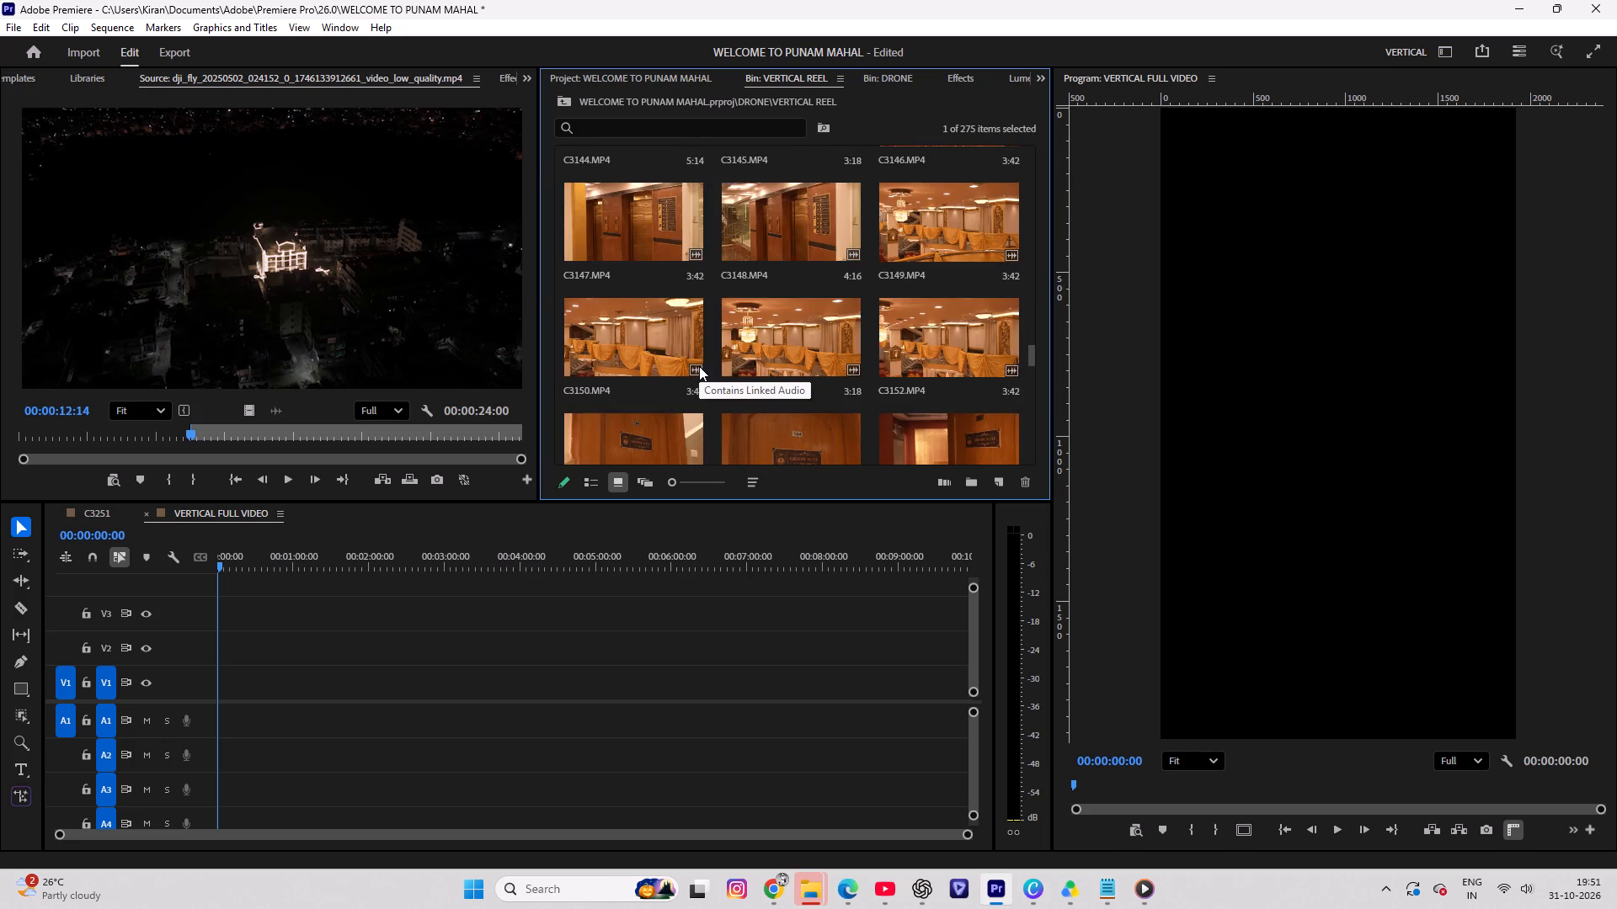
scroll(699, 368, down, 5)
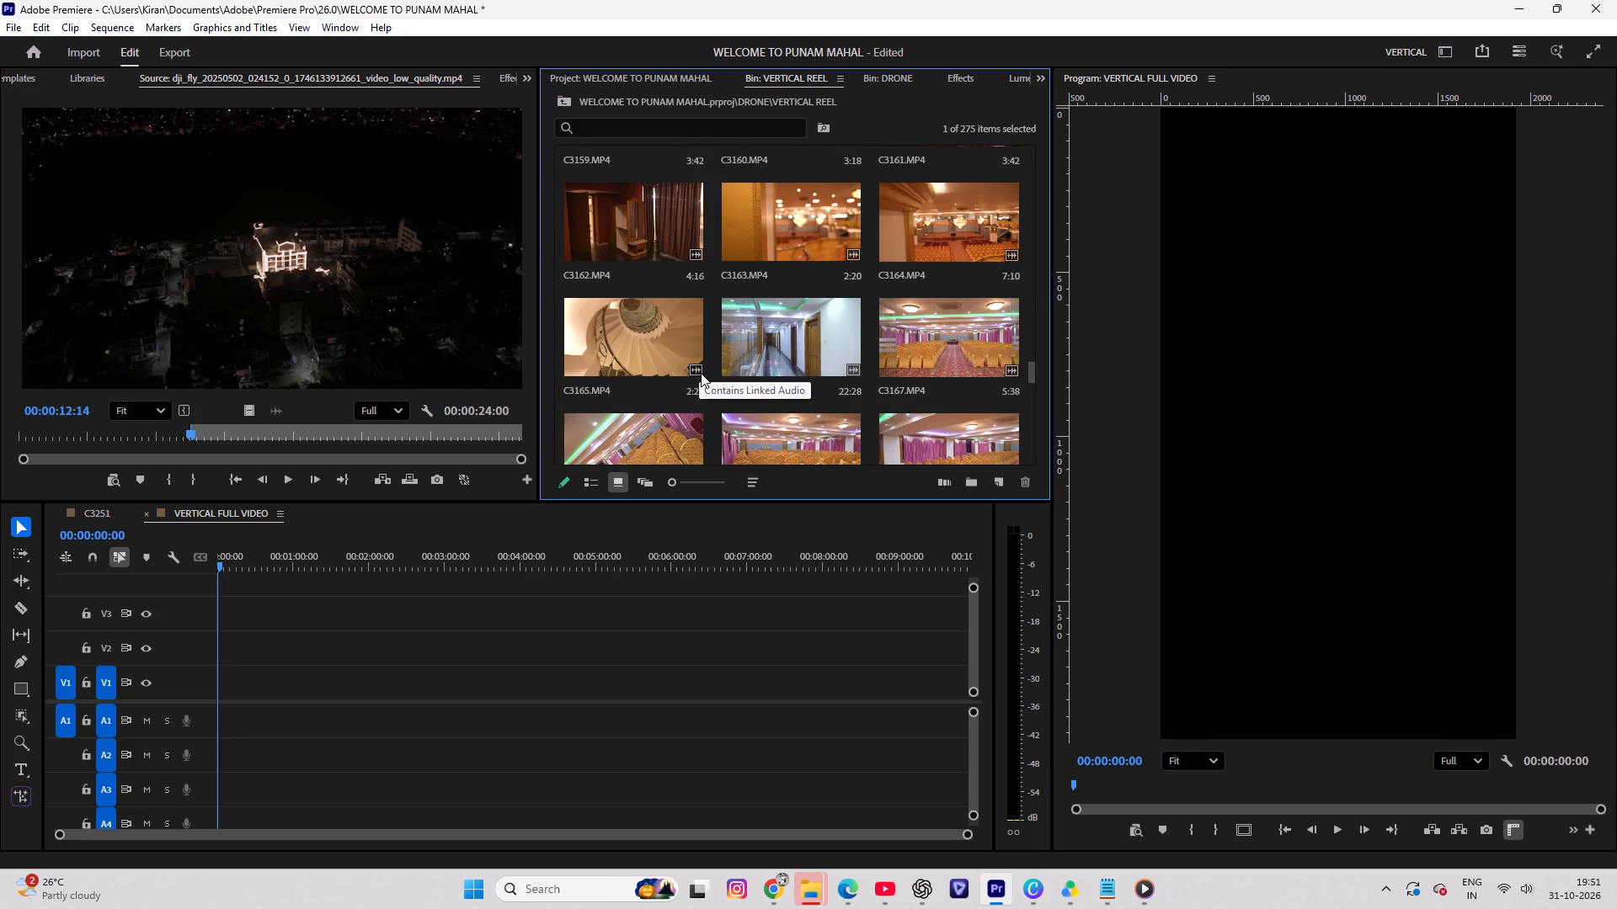
scroll(701, 373, down, 4)
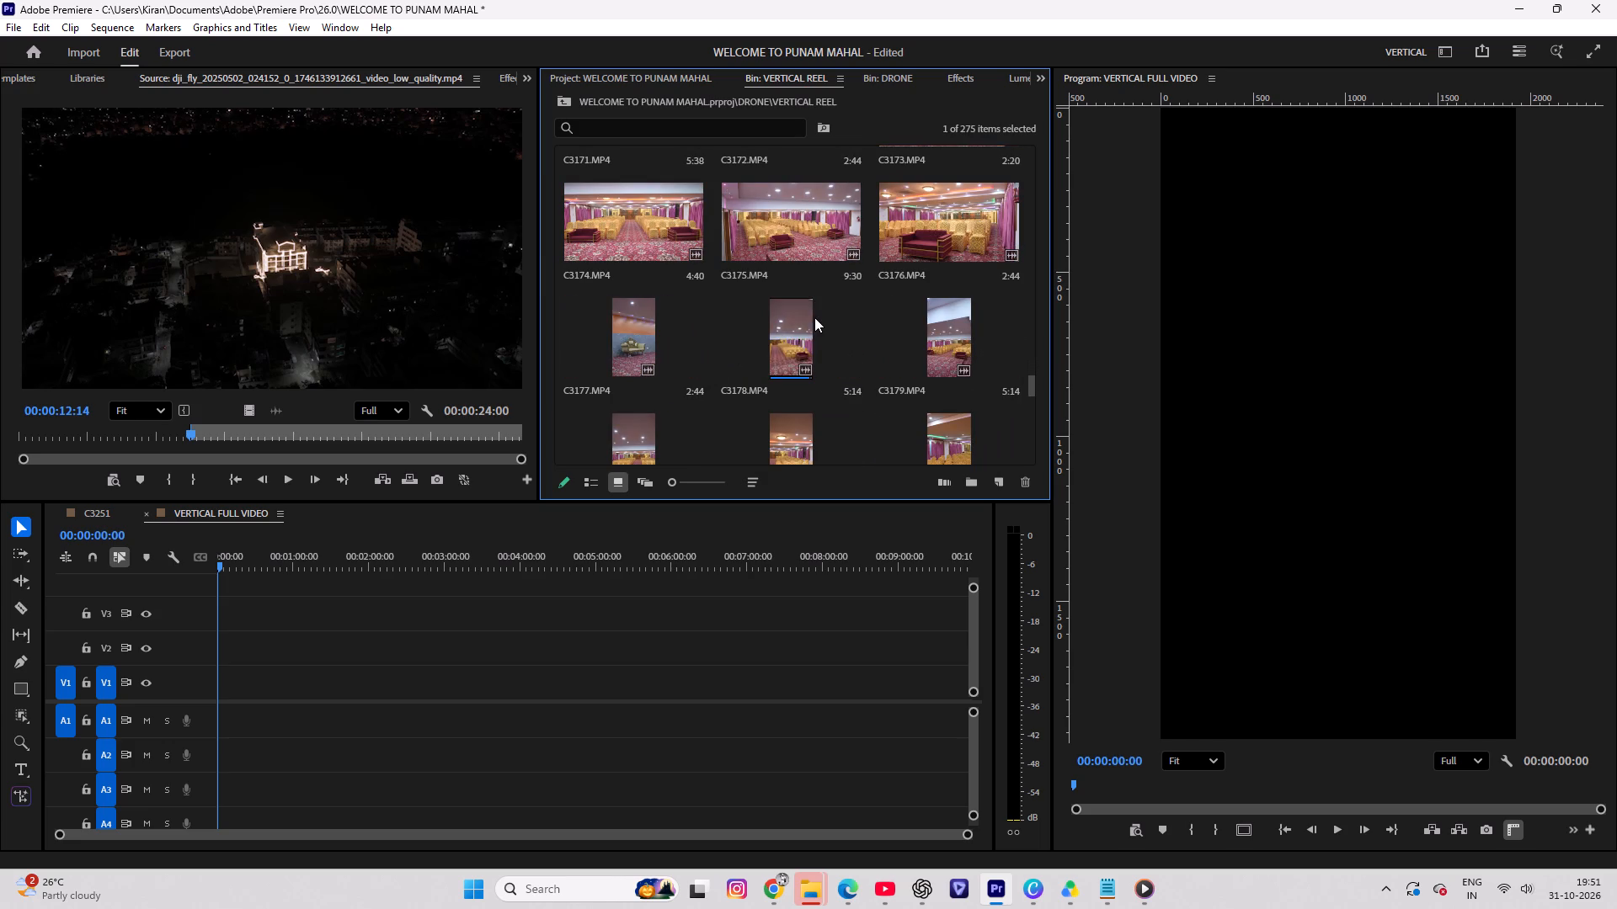
shift+click(964, 252)
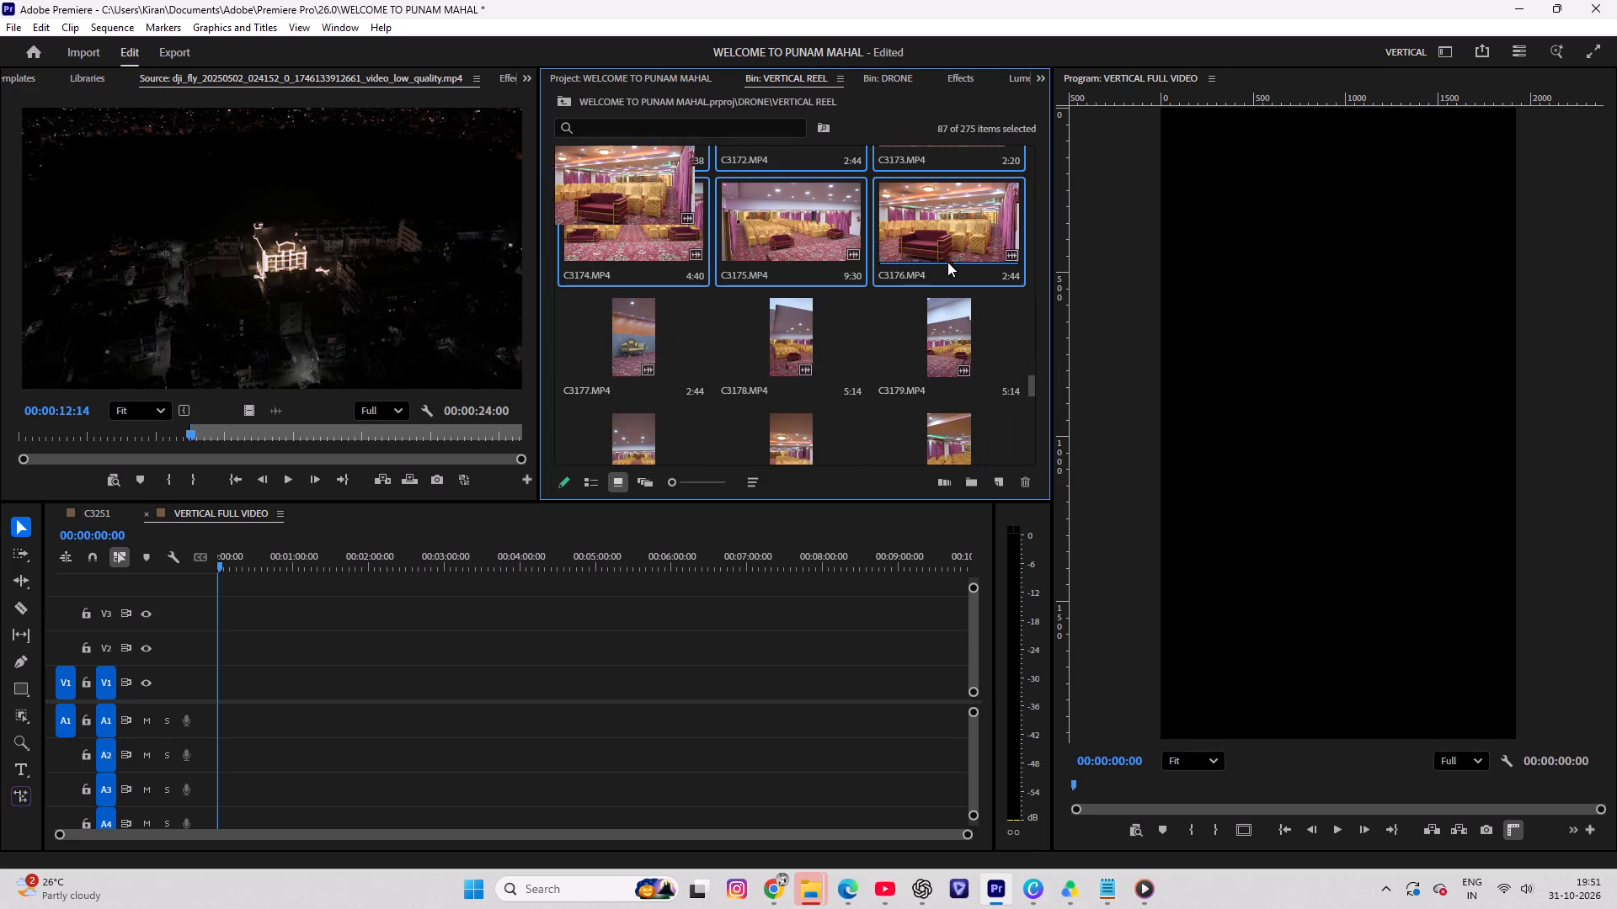
key(Delete)
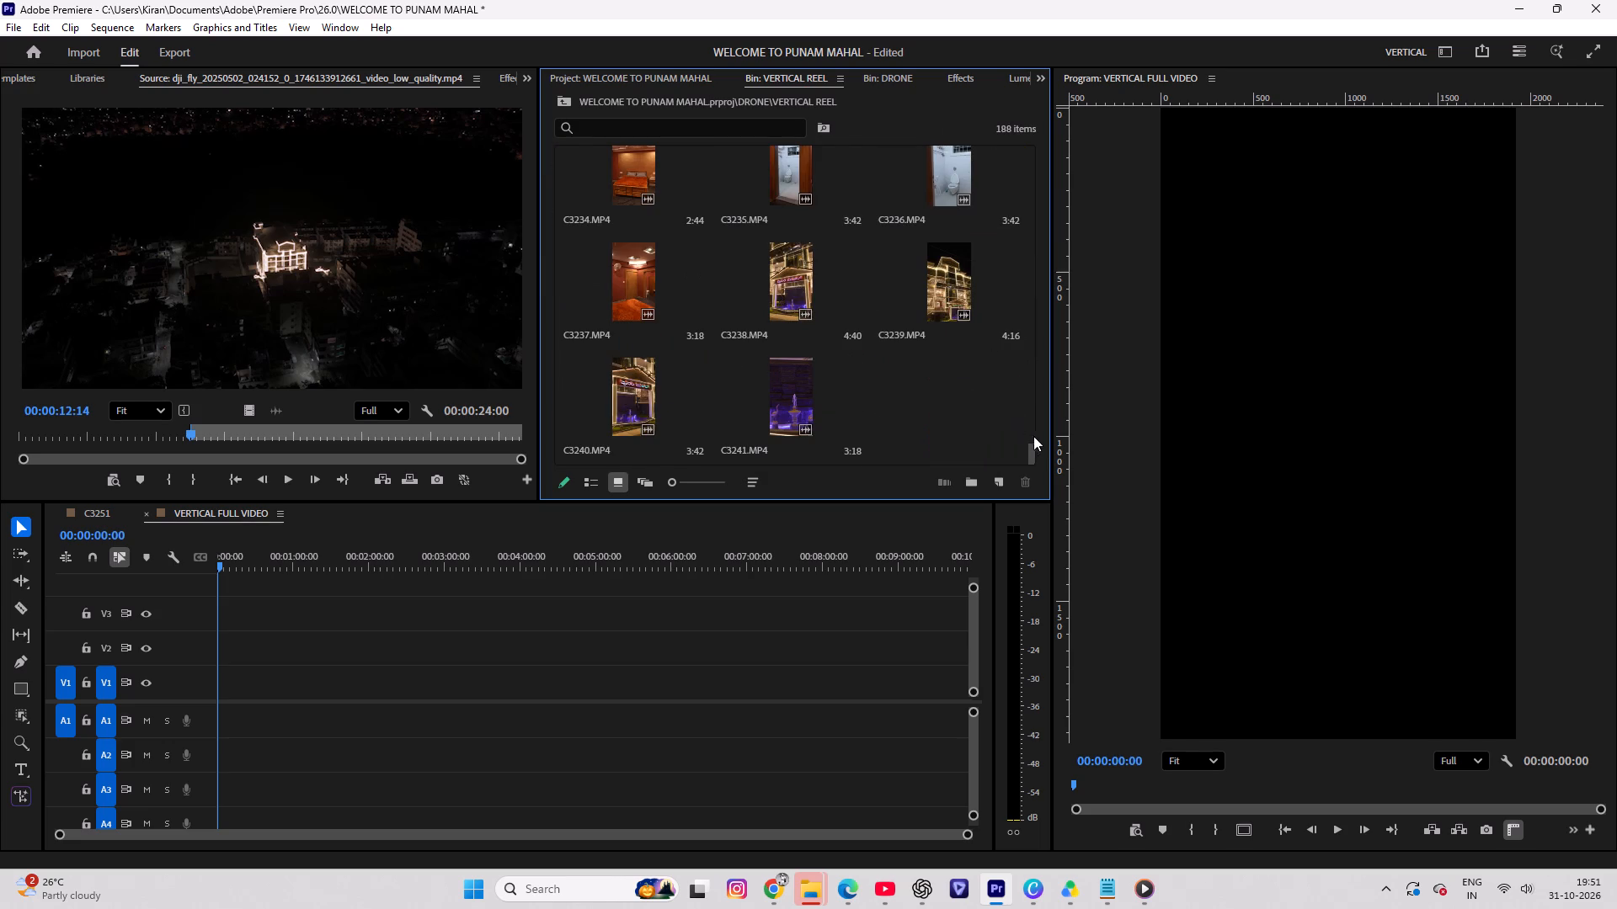
Delete the horizontal clips C2890.MP4 through C2922.MP4 from the start of the VERTICAL REEL bin.
drag(1031, 448, 995, 119)
click(654, 172)
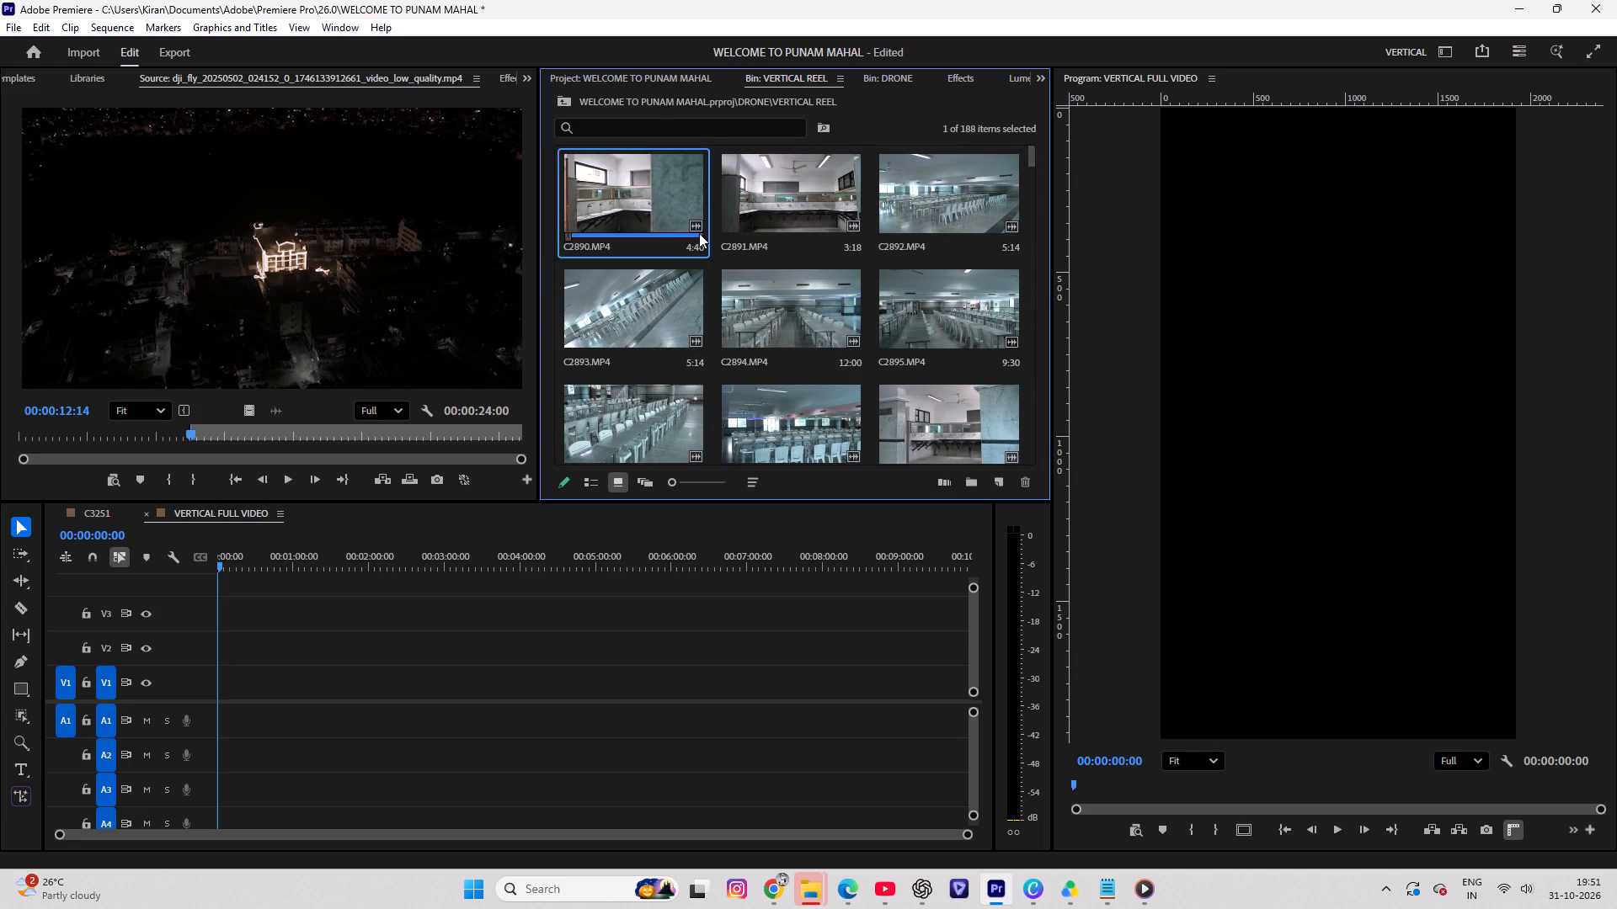
scroll(730, 274, down, 10)
scroll(738, 299, up, 1)
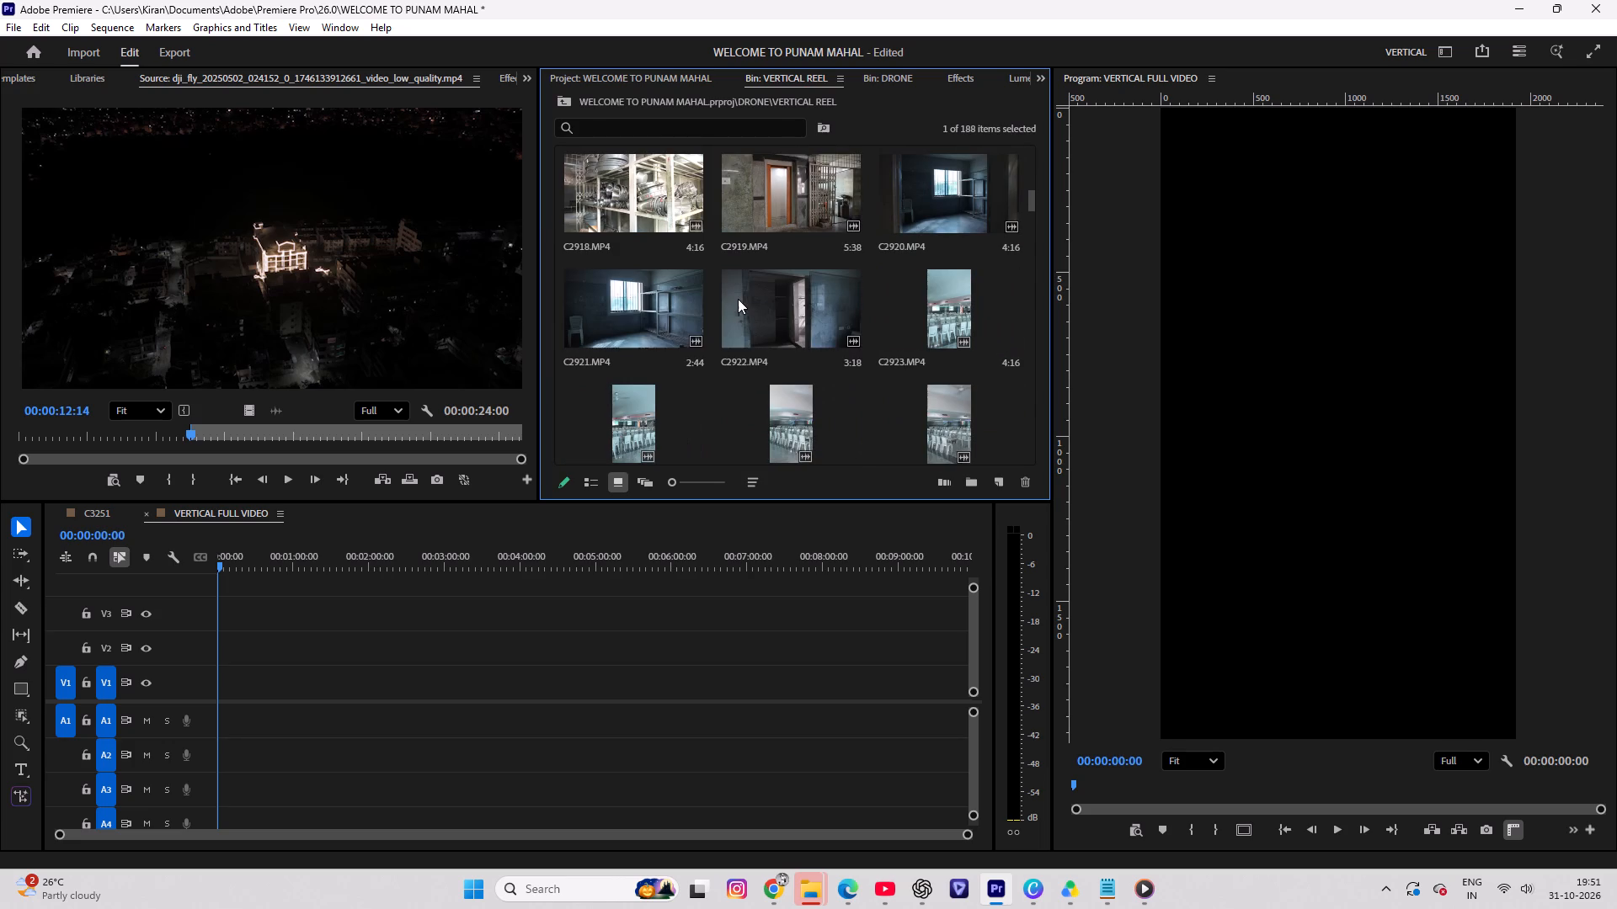
shift+click(788, 286)
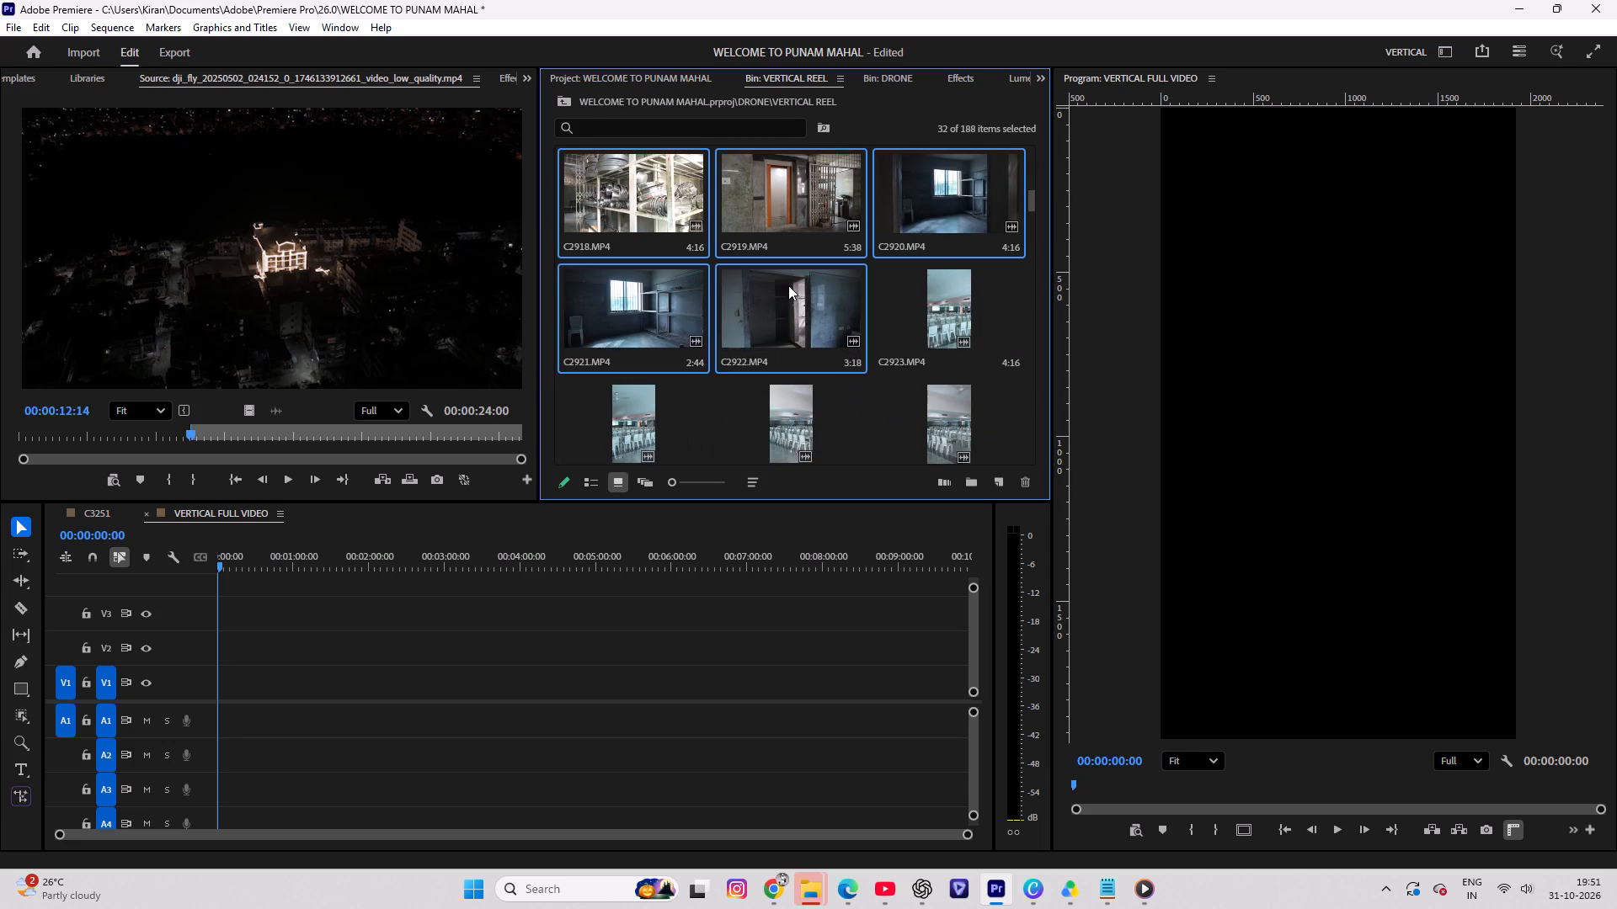
key(Delete)
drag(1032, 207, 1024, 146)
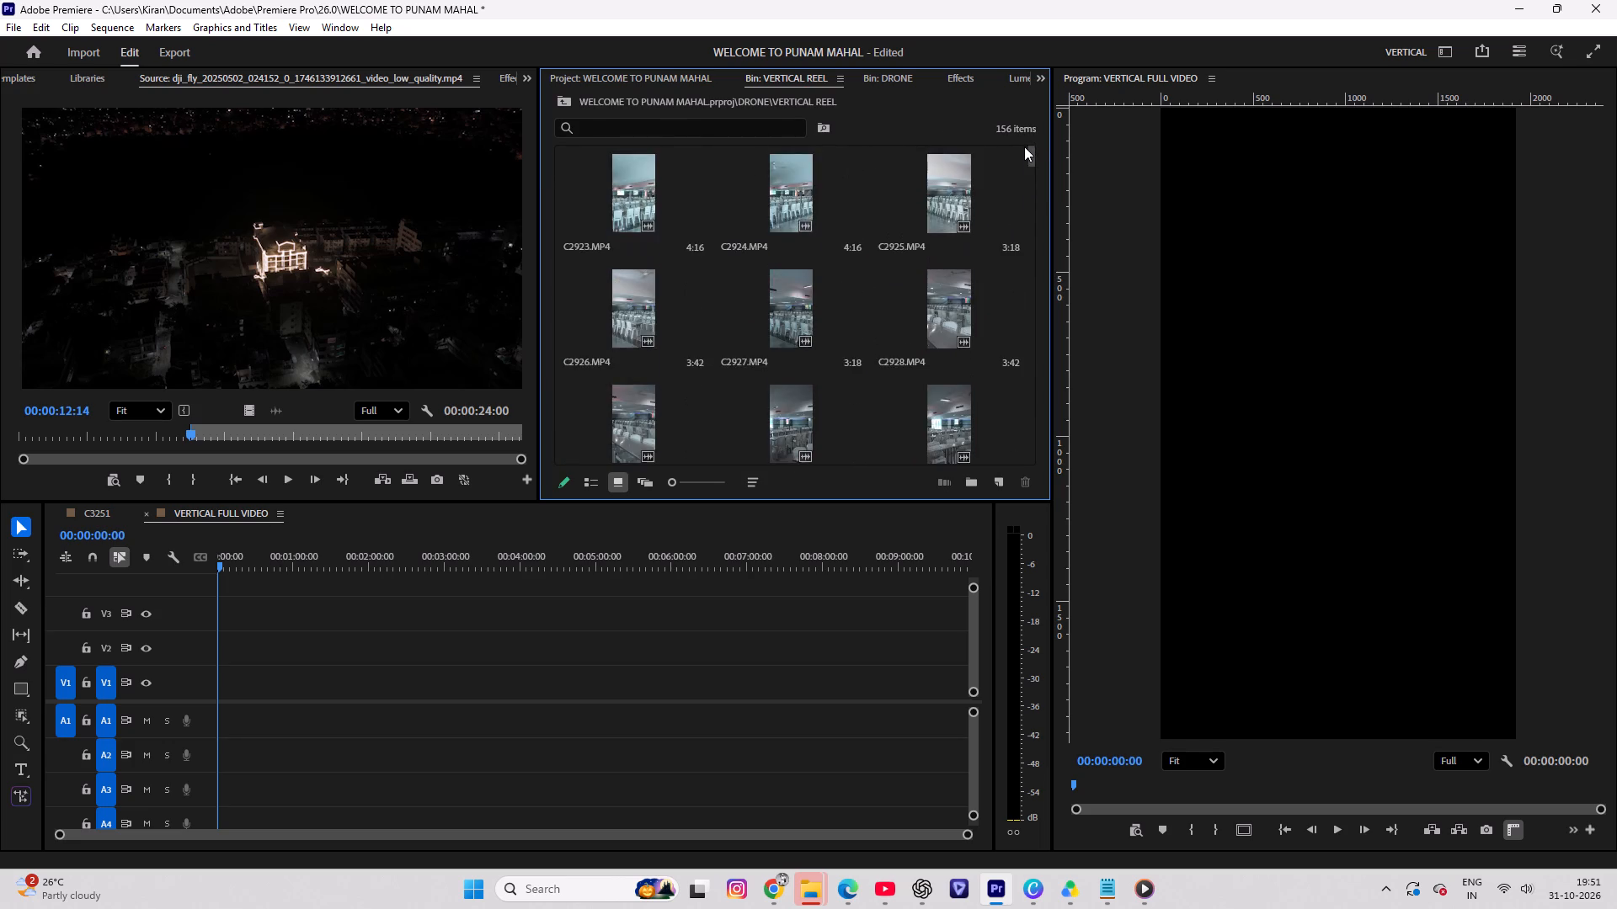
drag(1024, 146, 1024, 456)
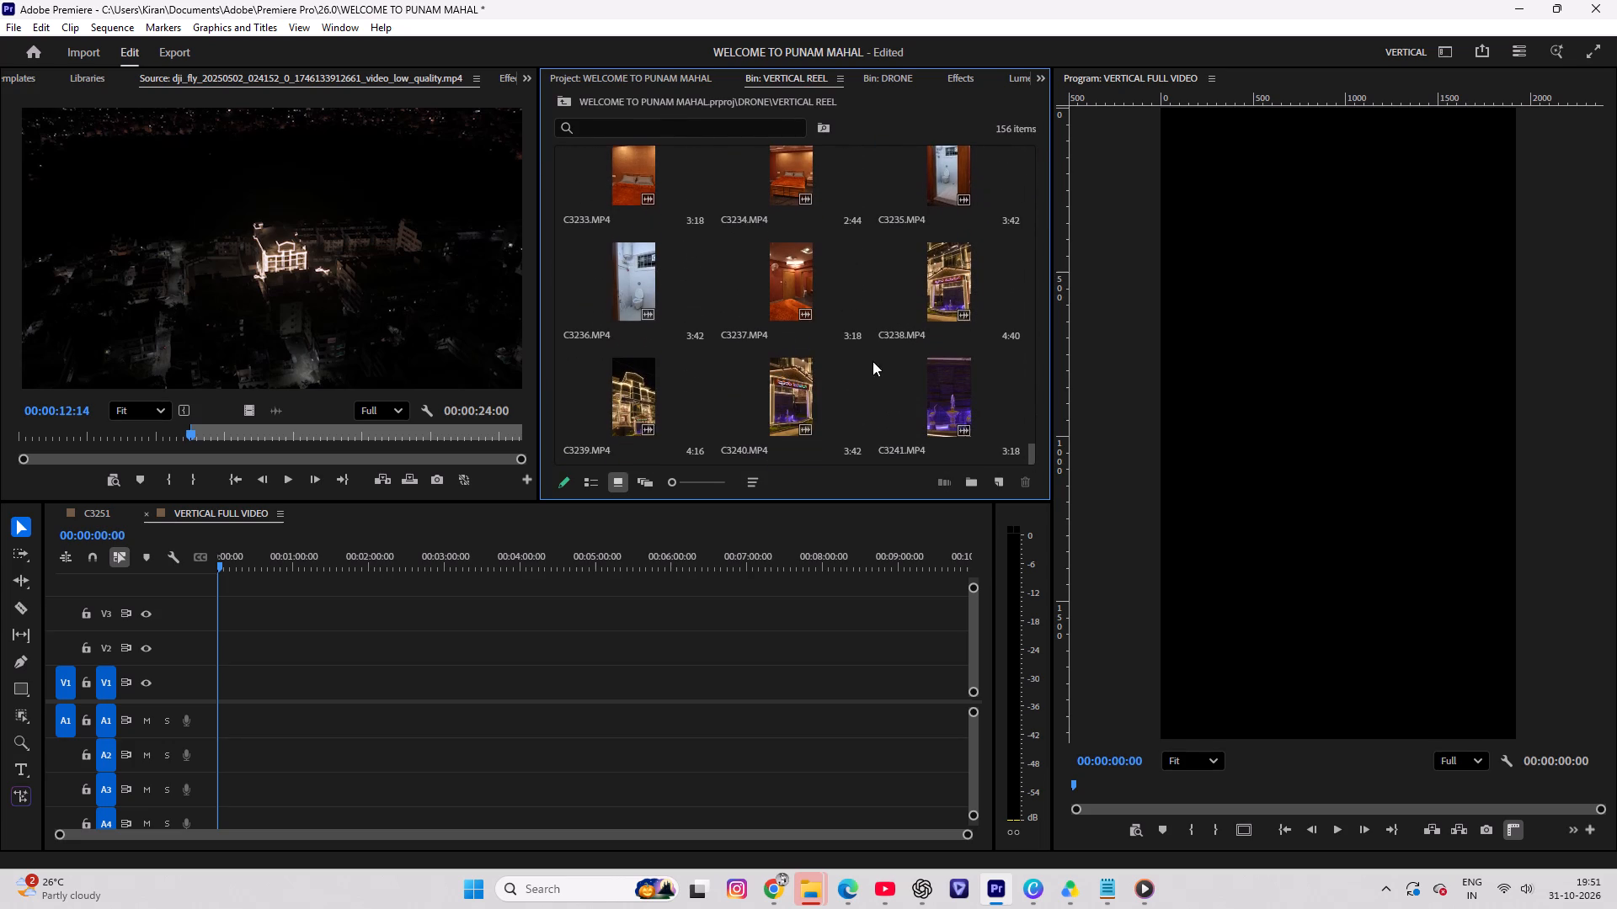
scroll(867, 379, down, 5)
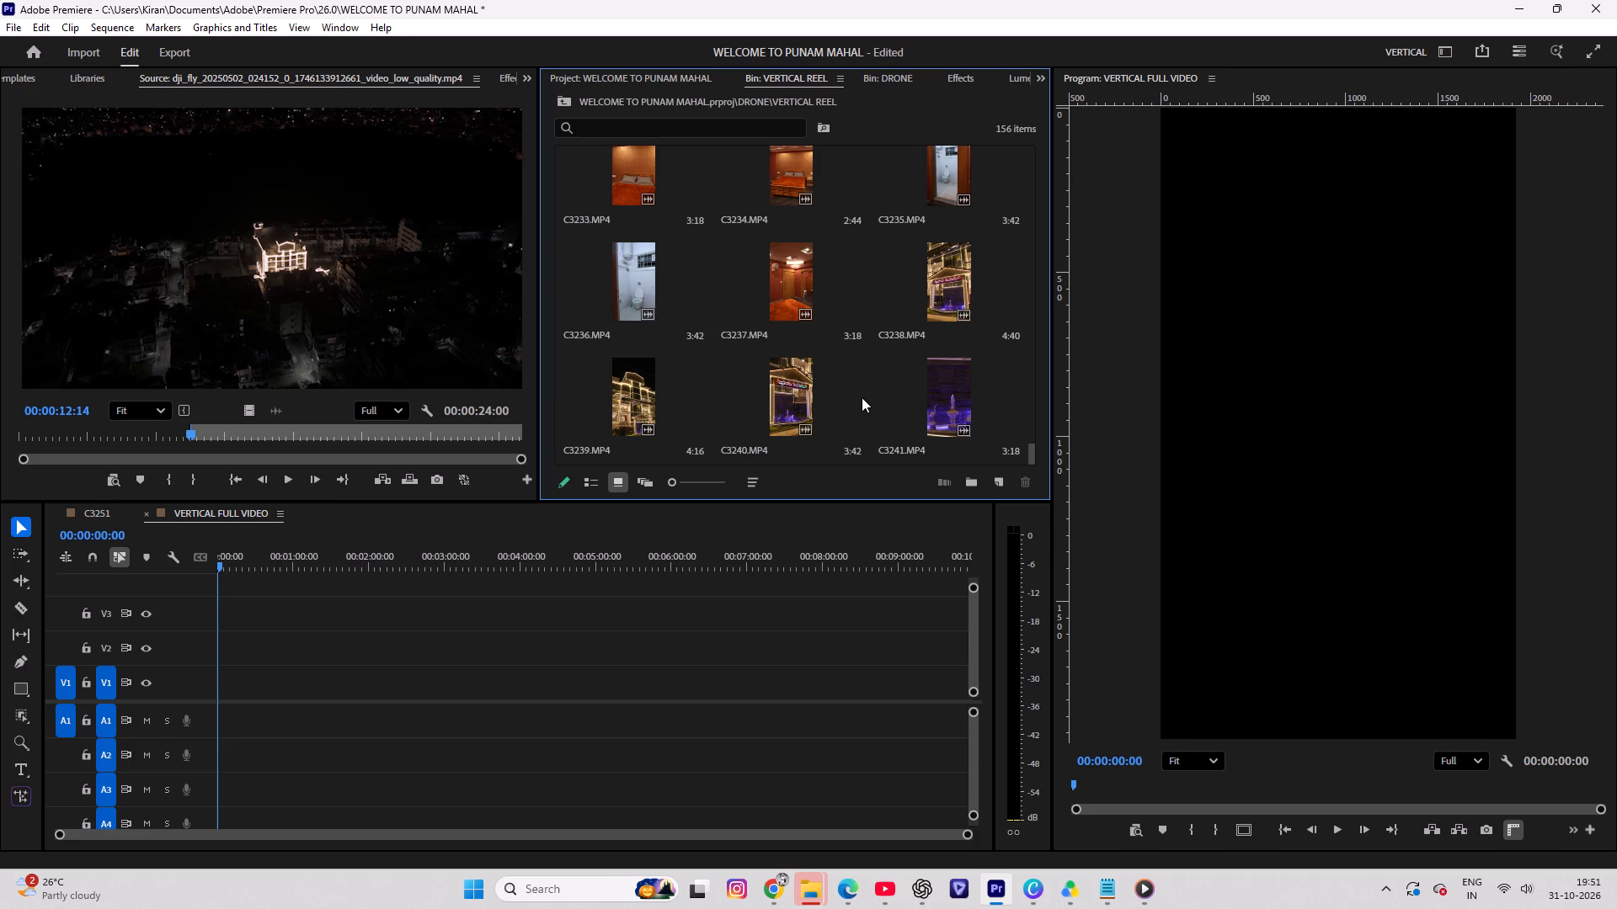
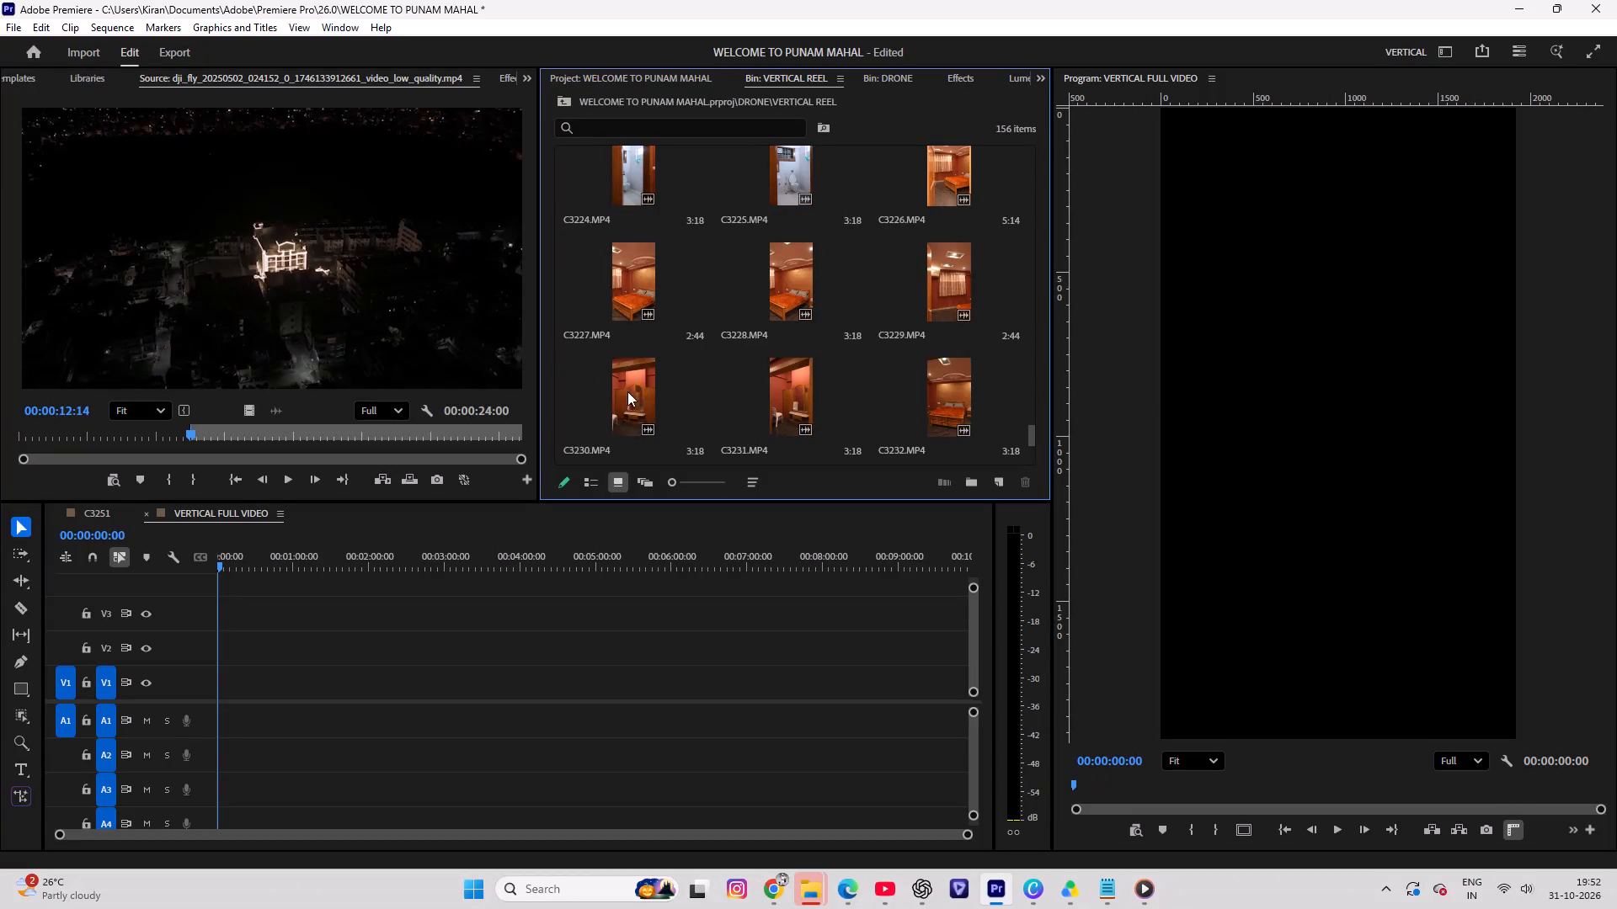
Save the project.
key(ctrl+s)
key(ctrl+s)
Copy the opening text, PUNAM logo and Color Matte clips from sequence C3251 to the start of VERTICAL FULL VIDEO.
click(104, 514)
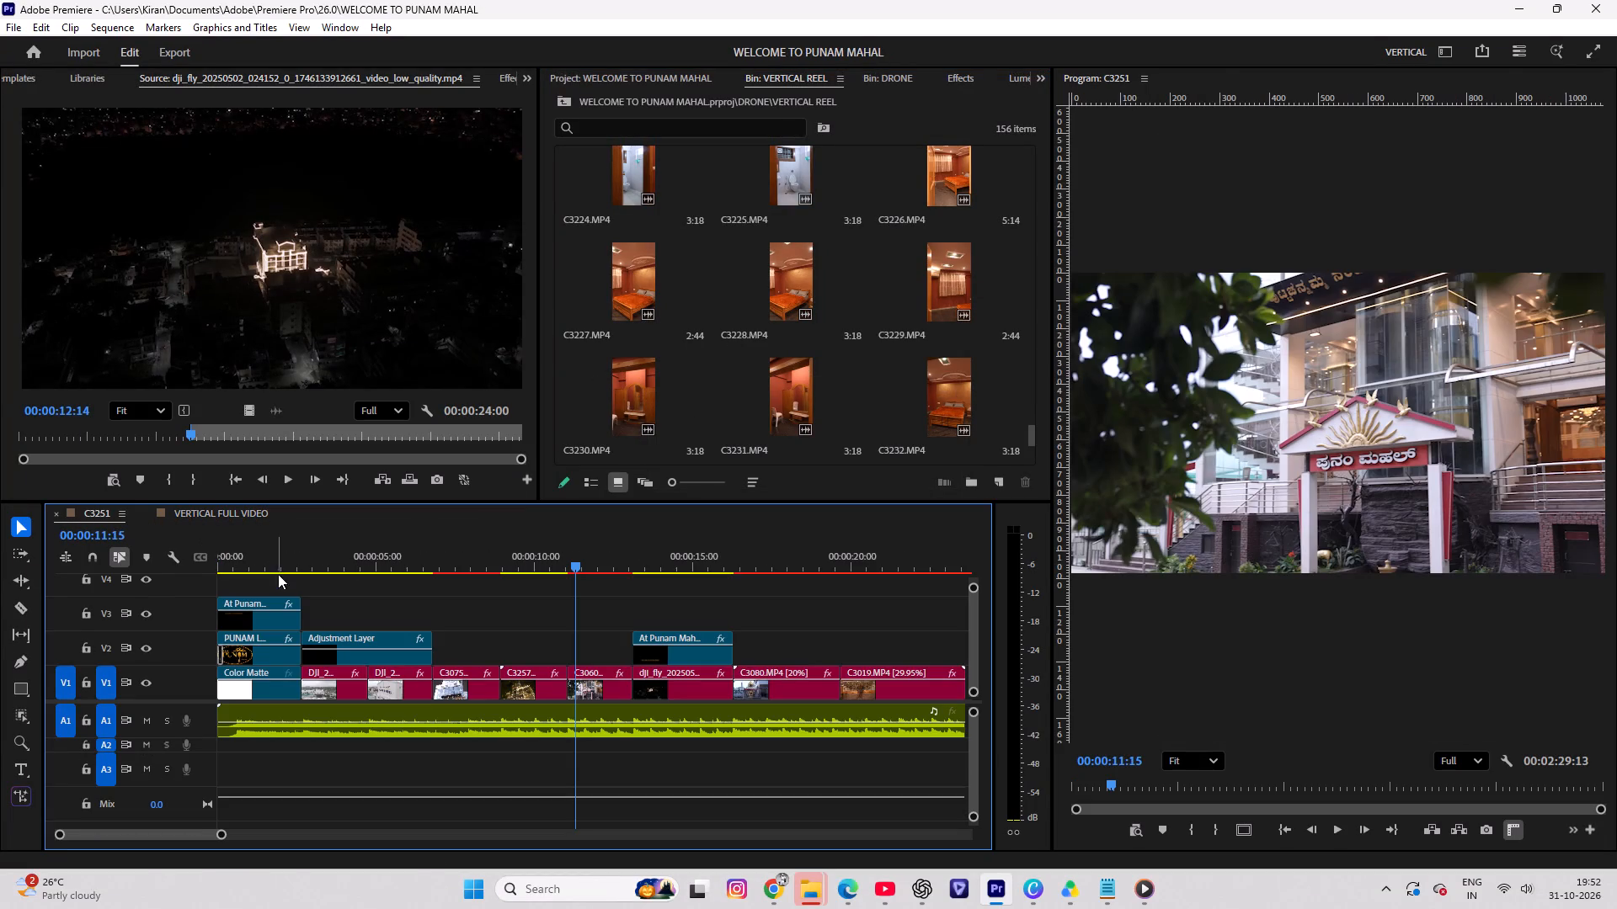
click(209, 512)
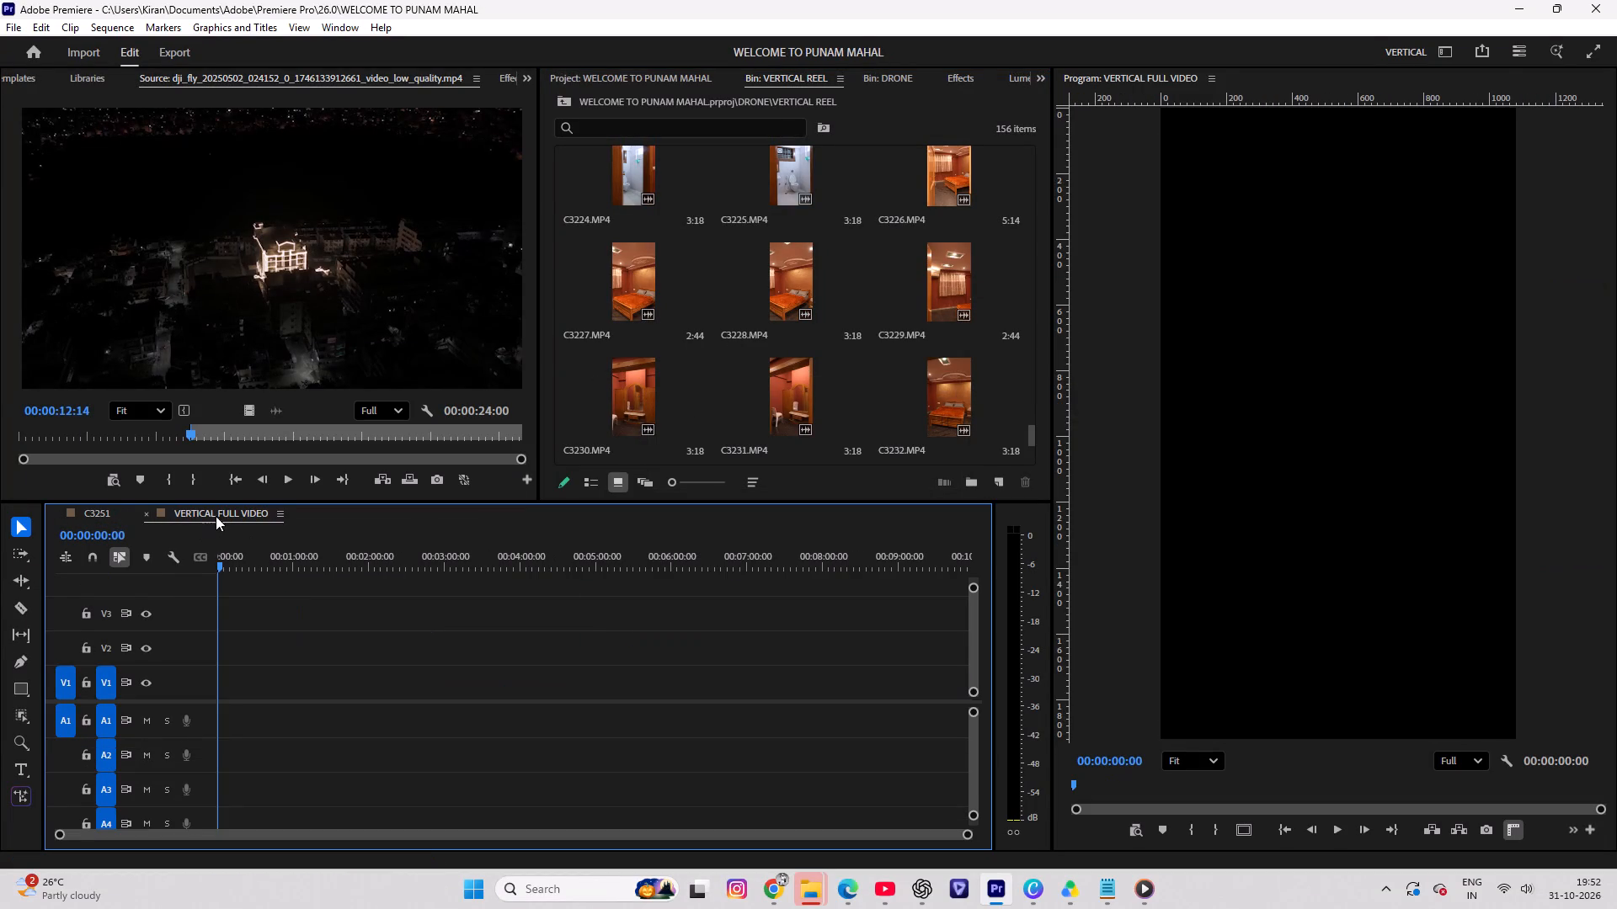
click(98, 511)
drag(260, 581, 261, 688)
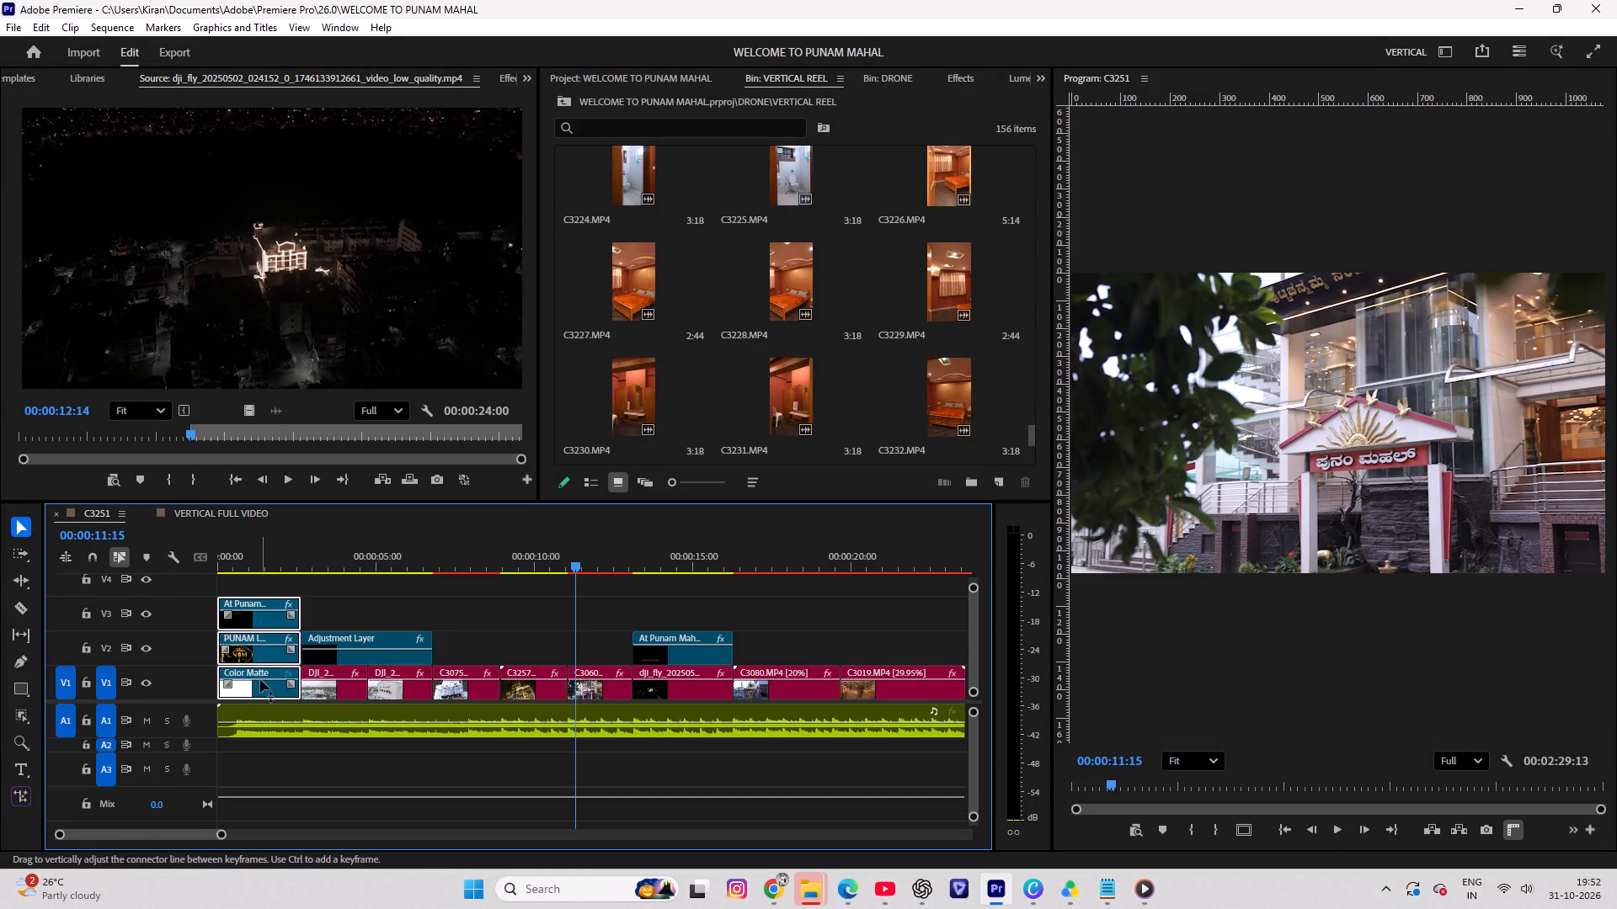
alt+drag(250, 650, 221, 525)
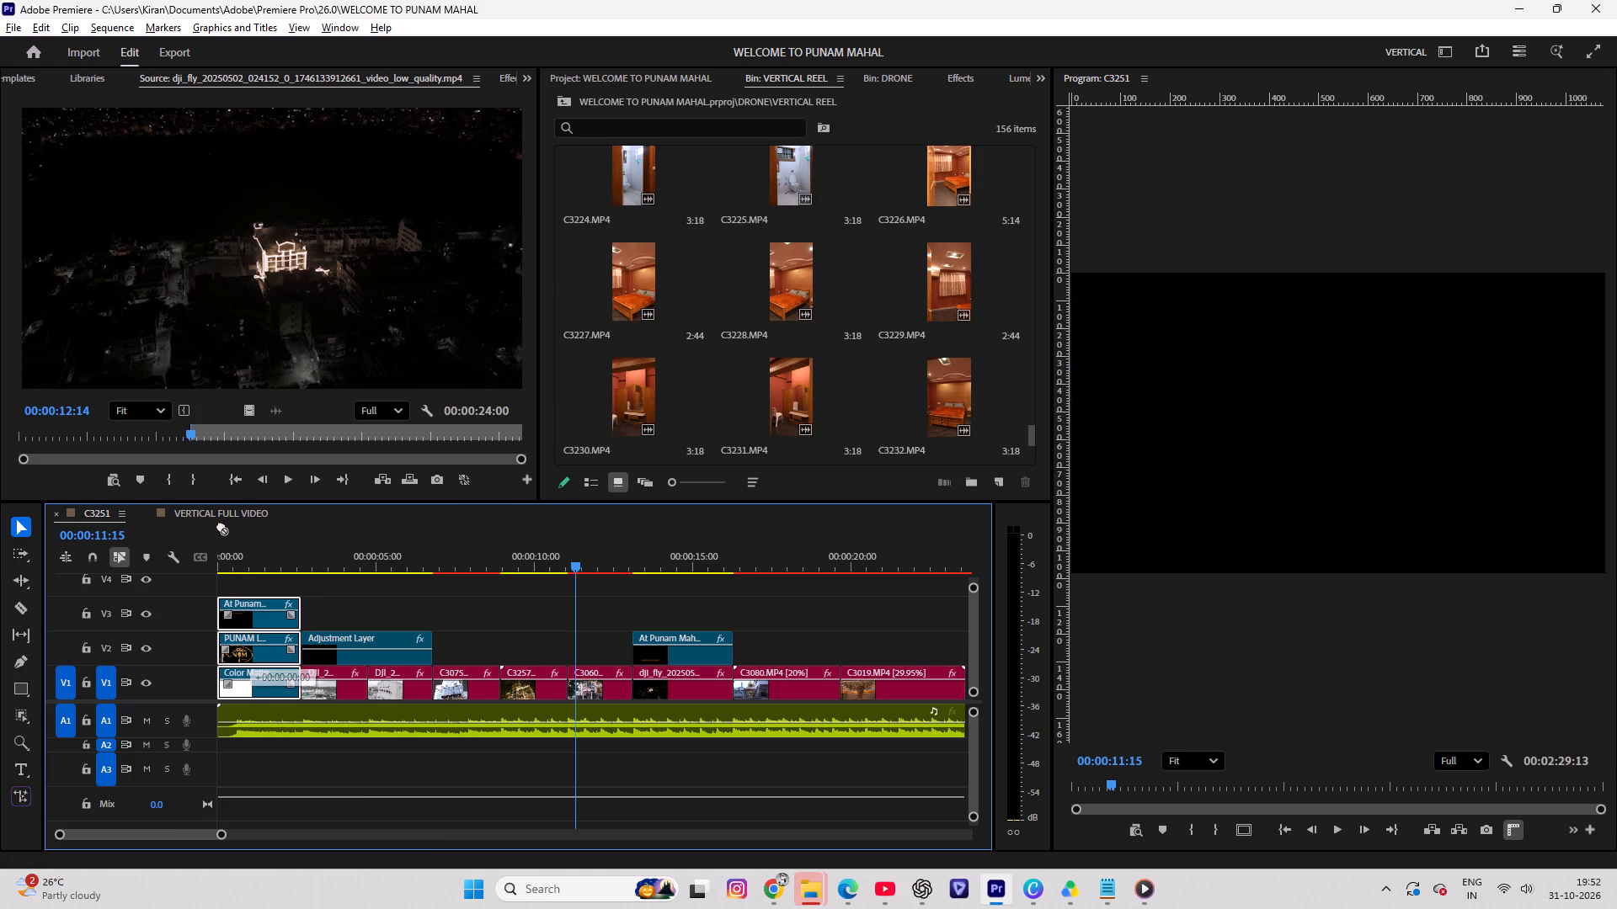
alt+drag(221, 525, 221, 648)
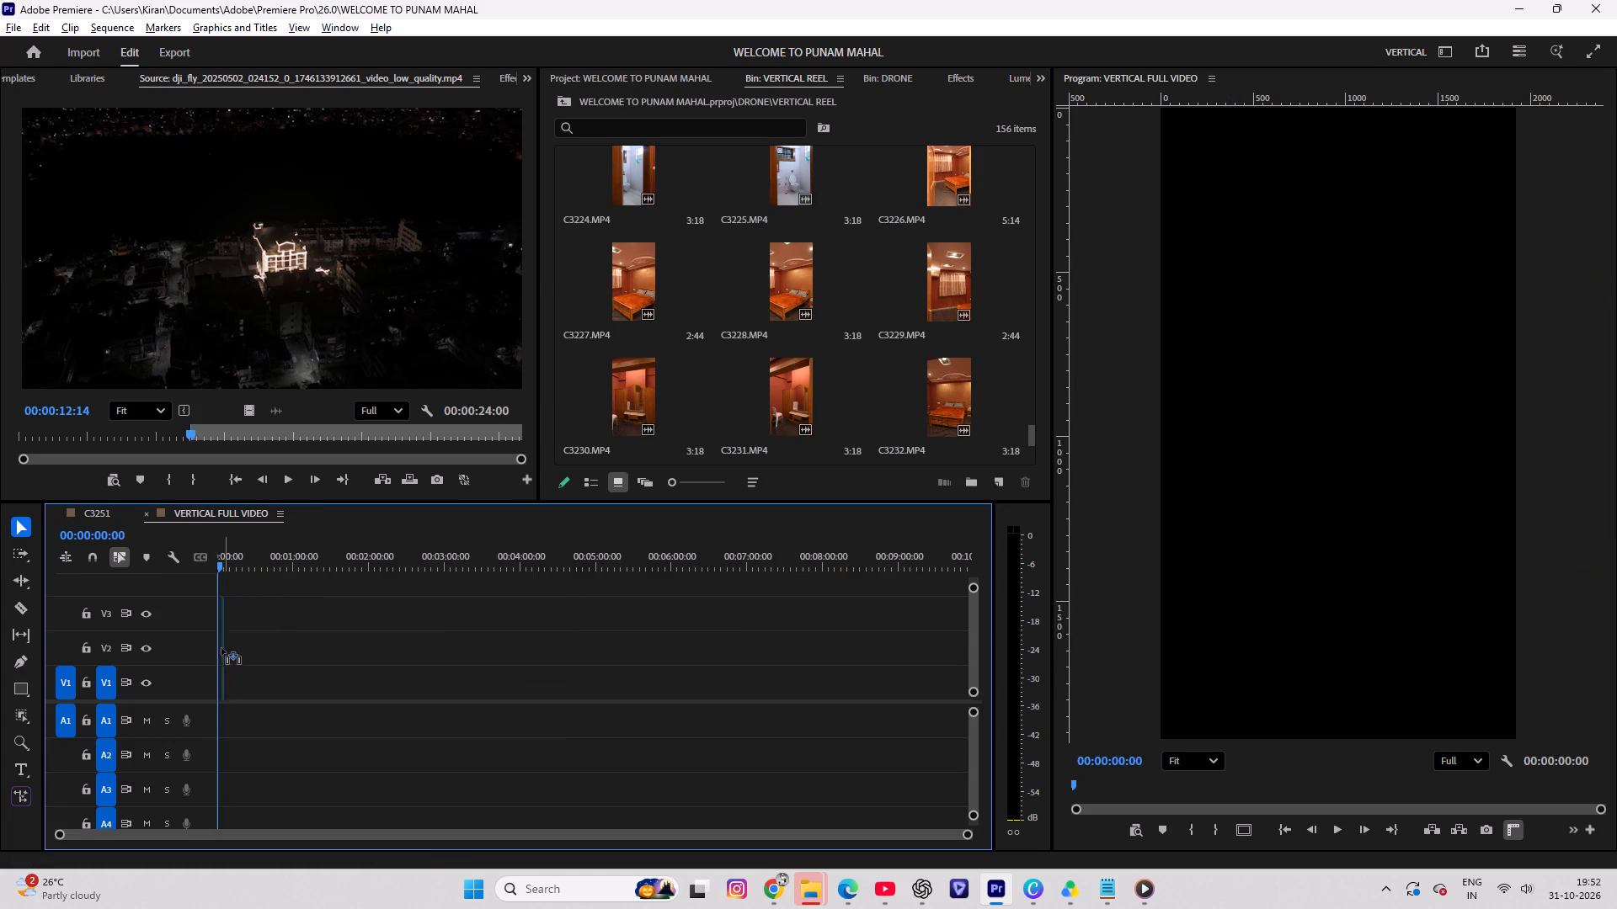
alt+drag(221, 648, 216, 651)
Scale up the Color Matte clip in VERTICAL FULL VIDEO until white fills the whole vertical frame.
alt+scroll(233, 655, up, 17)
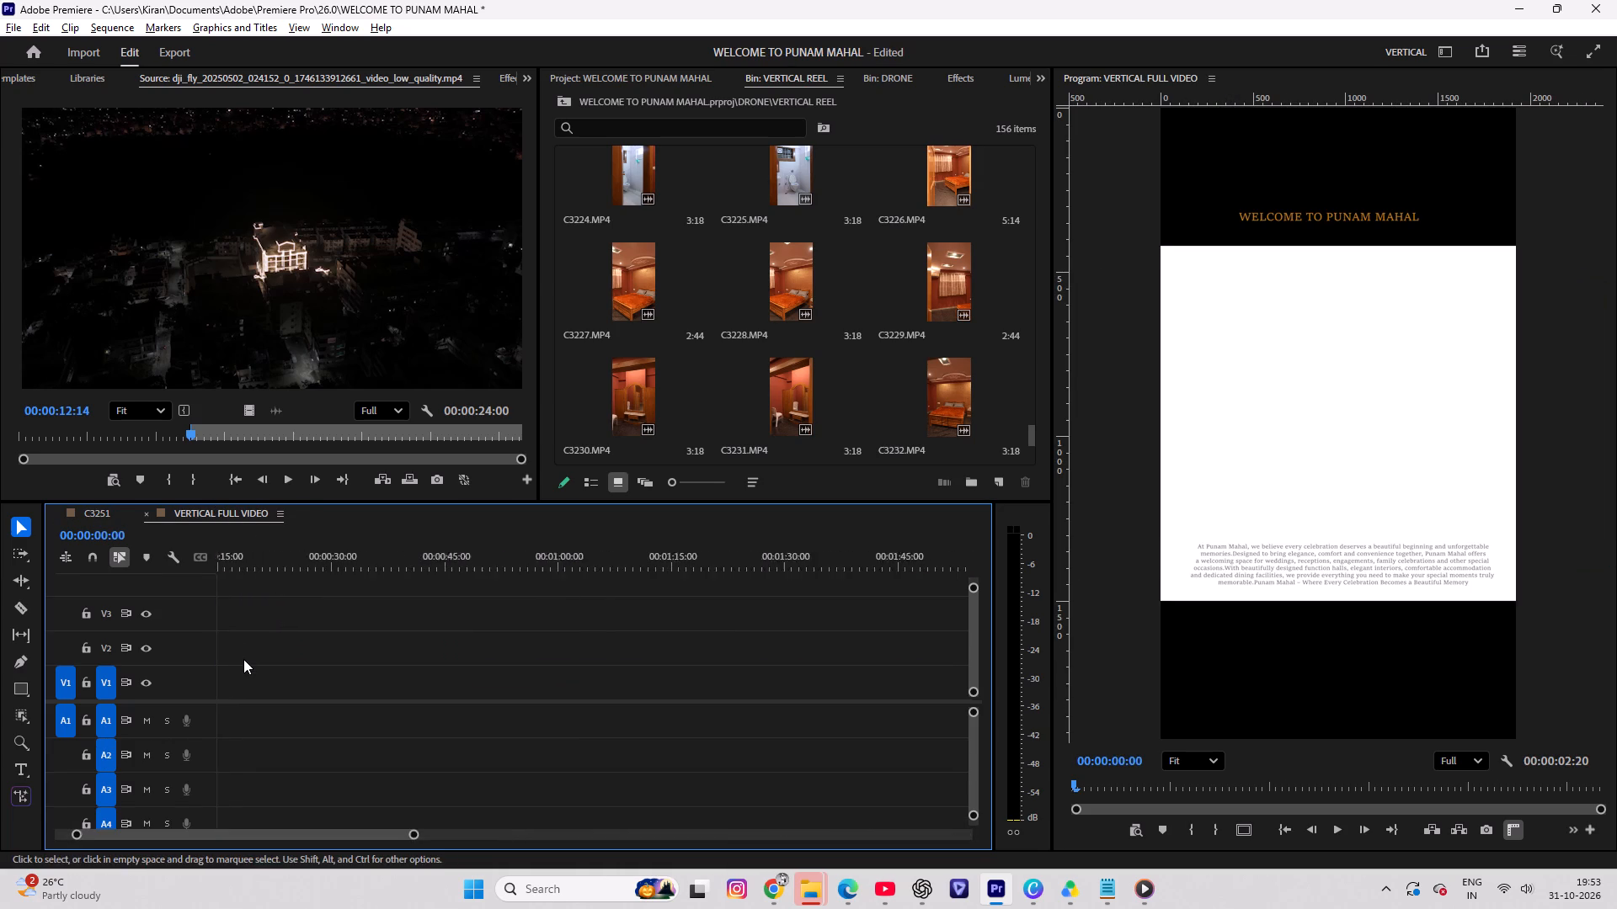
alt+scroll(243, 659, up, 20)
alt+scroll(243, 659, up, 16)
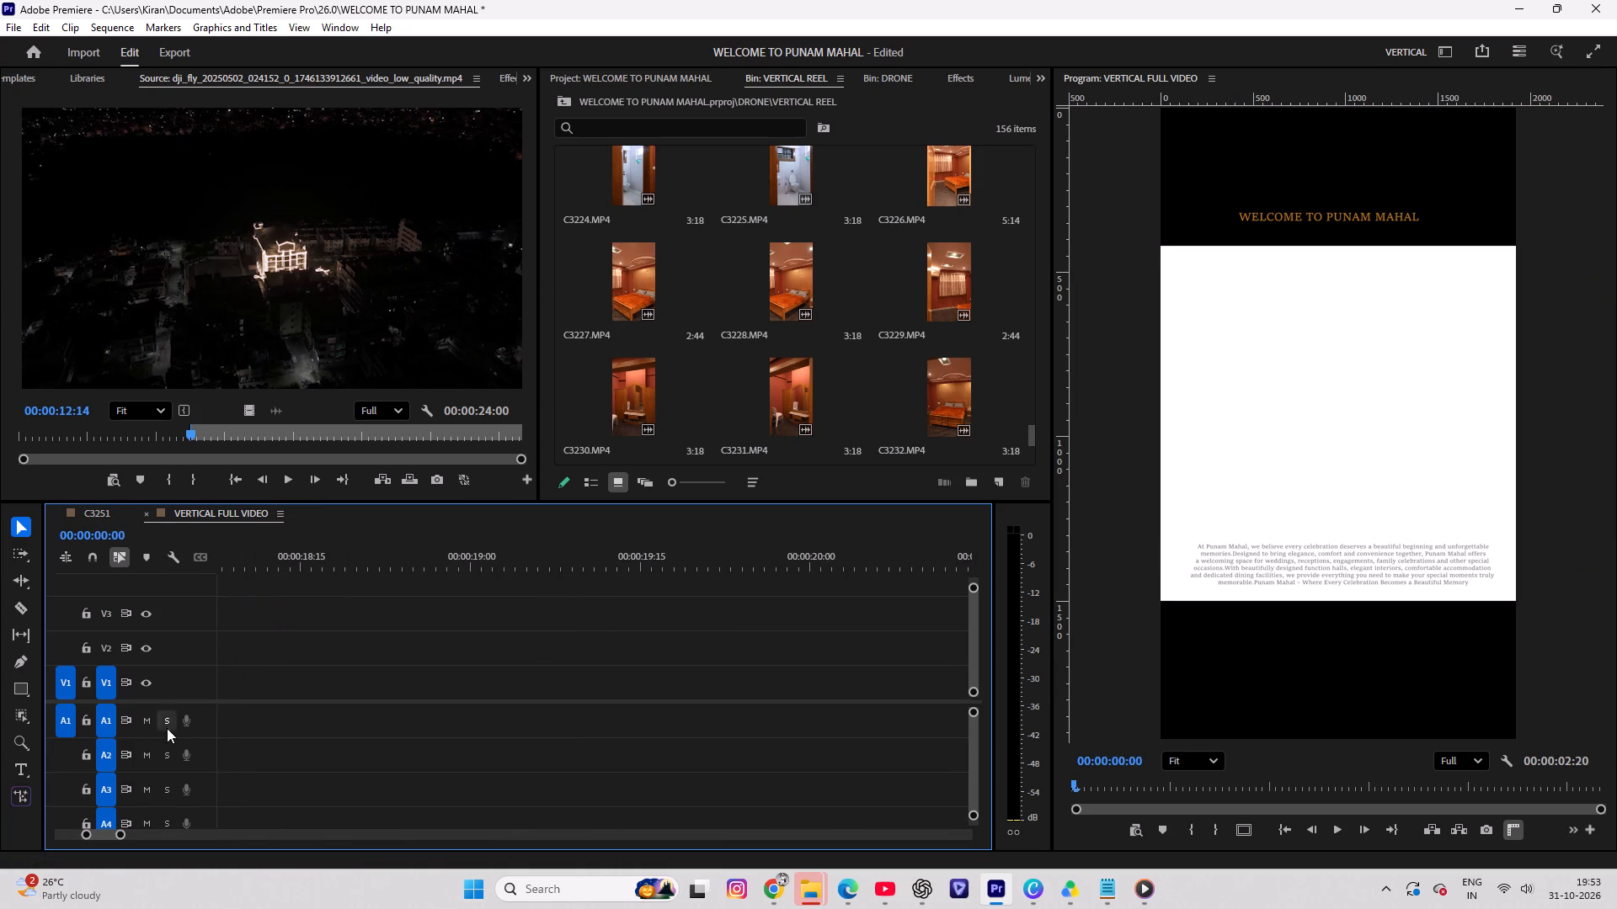
drag(104, 832, 29, 838)
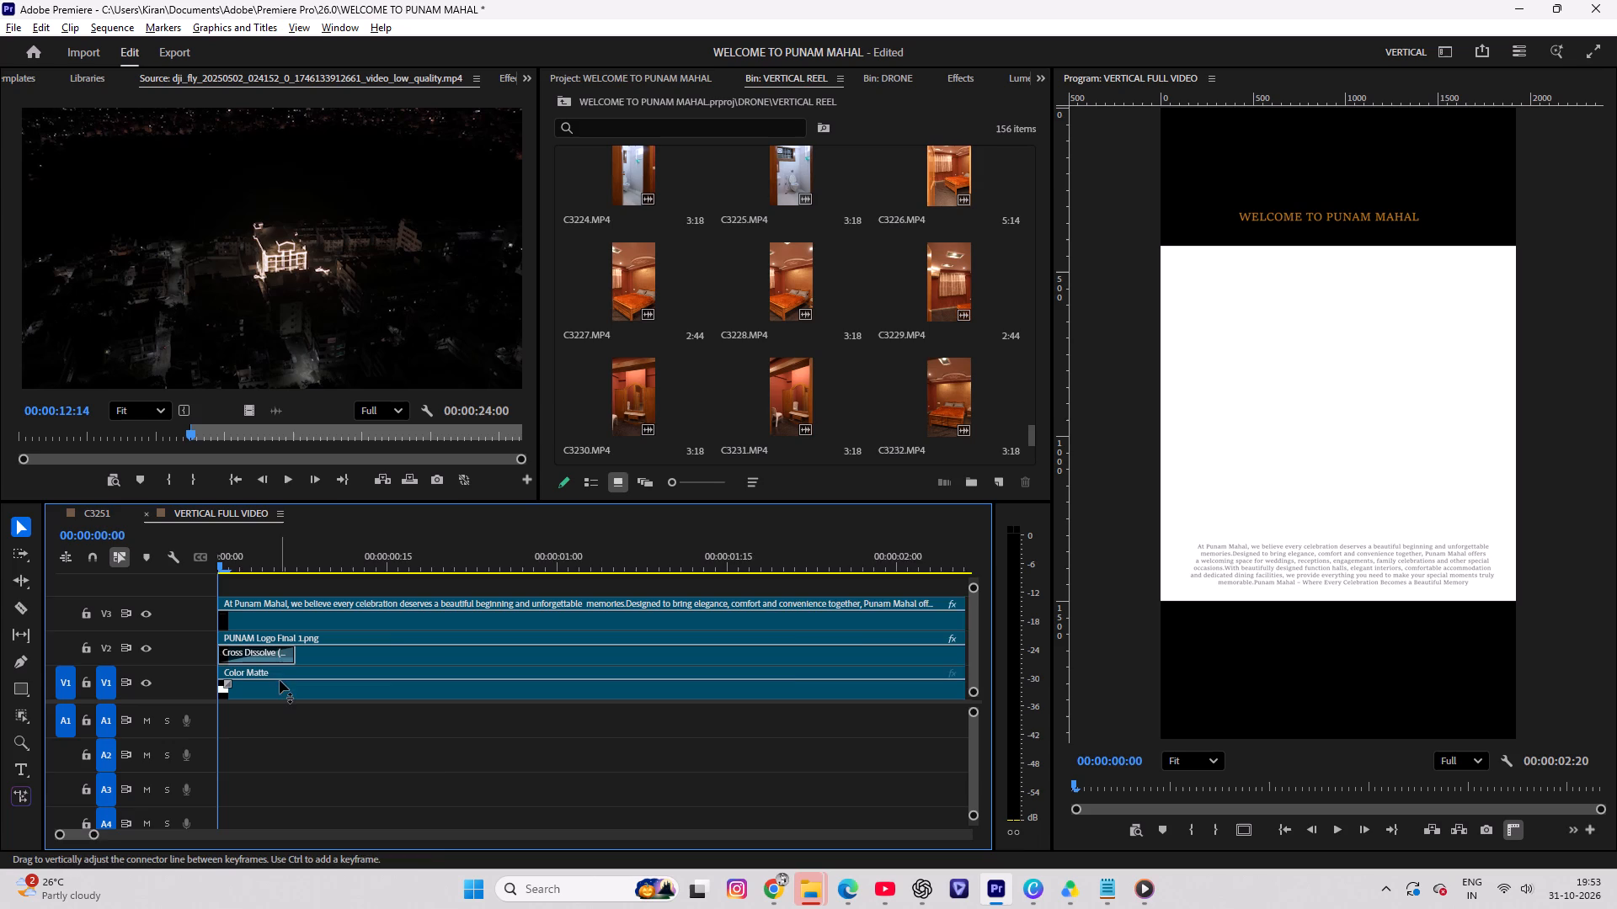
alt+scroll(278, 686, down, 4)
click(274, 688)
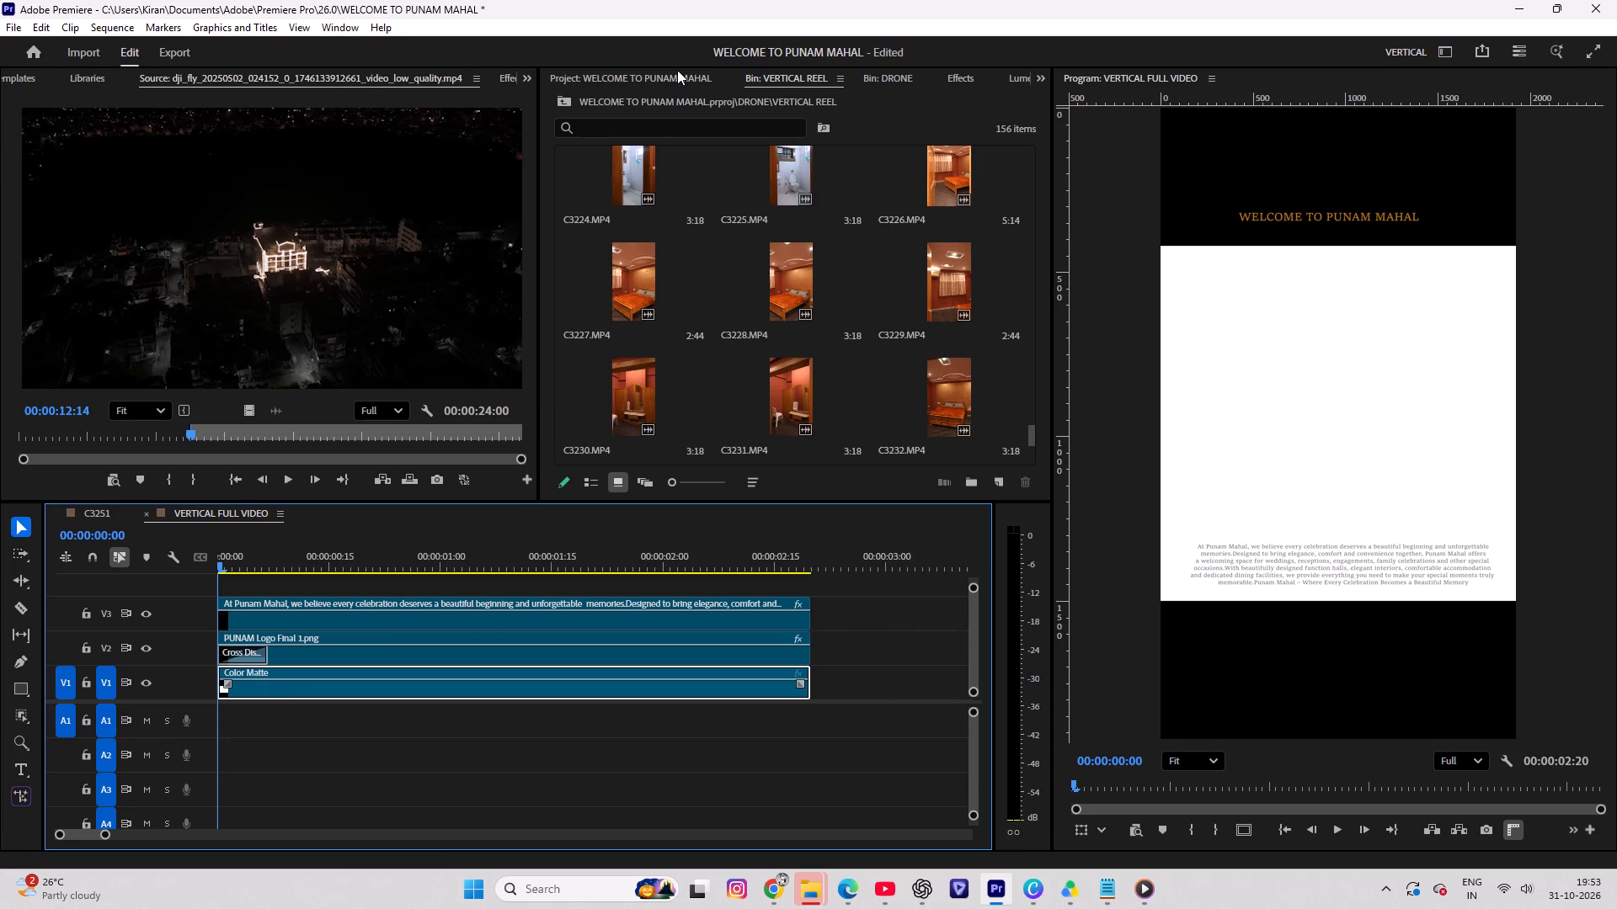
click(963, 74)
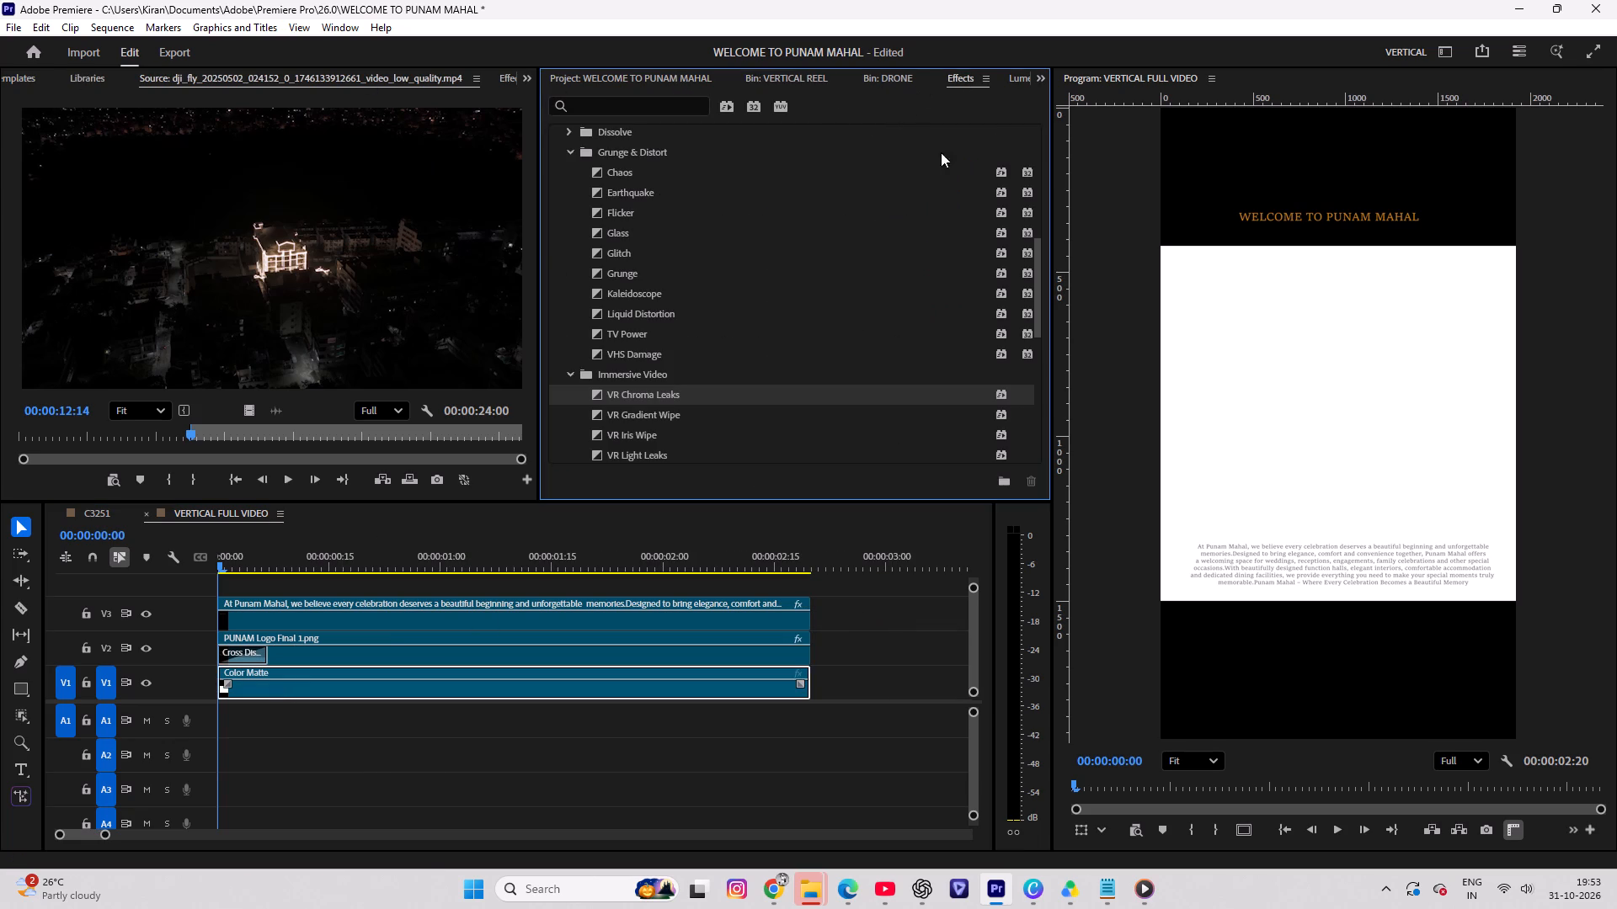
scroll(749, 152, up, 10)
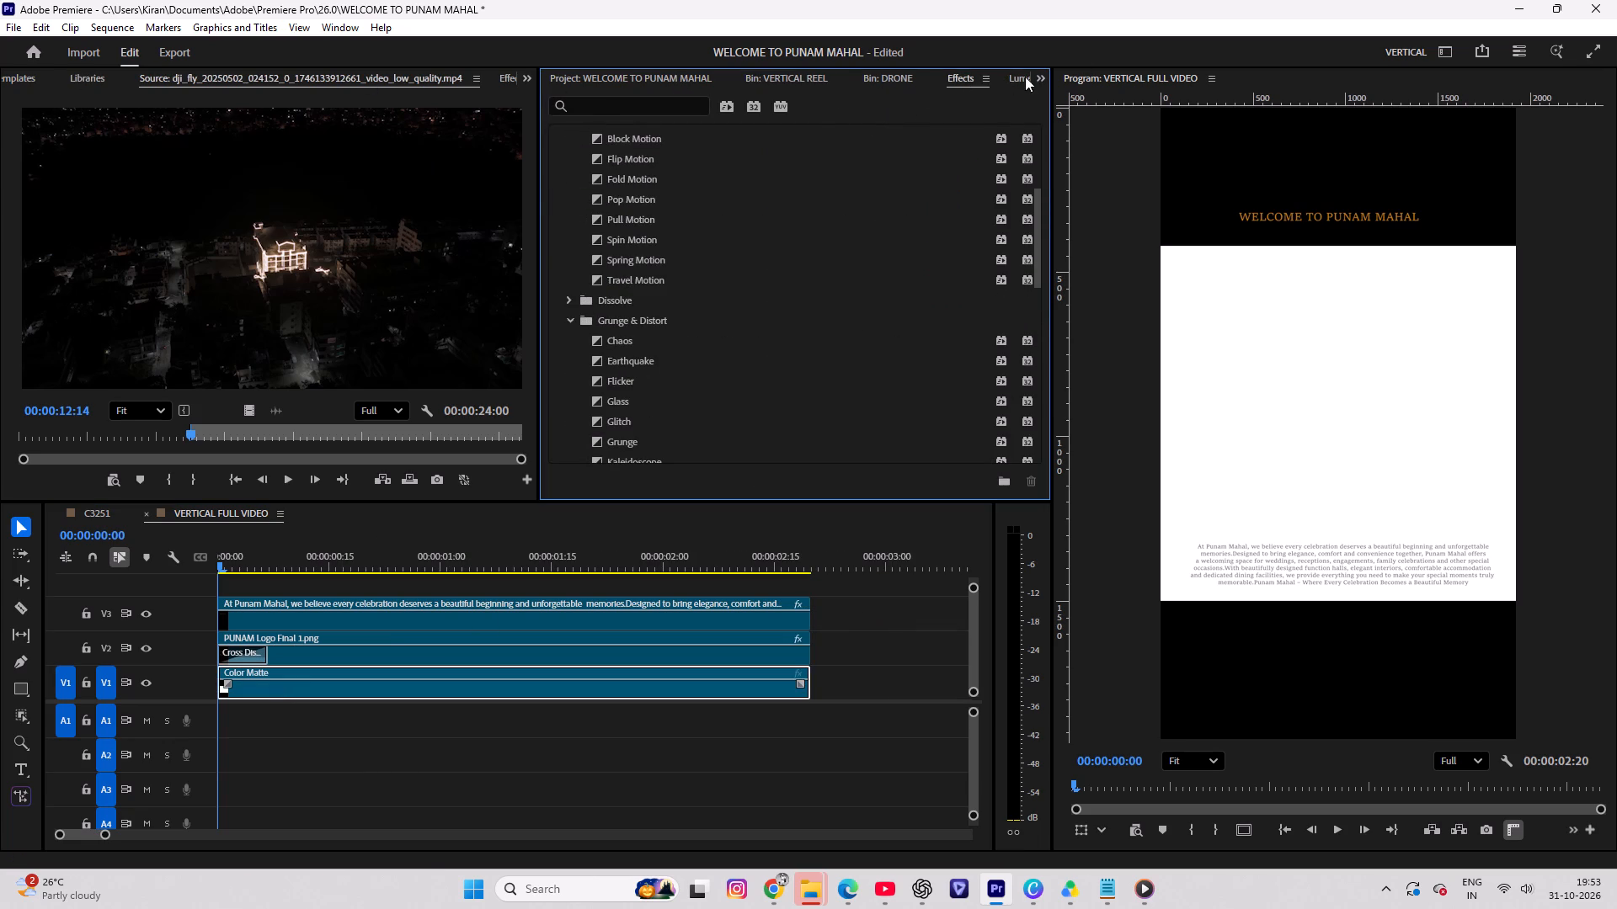
click(1025, 77)
scroll(945, 73, up, 4)
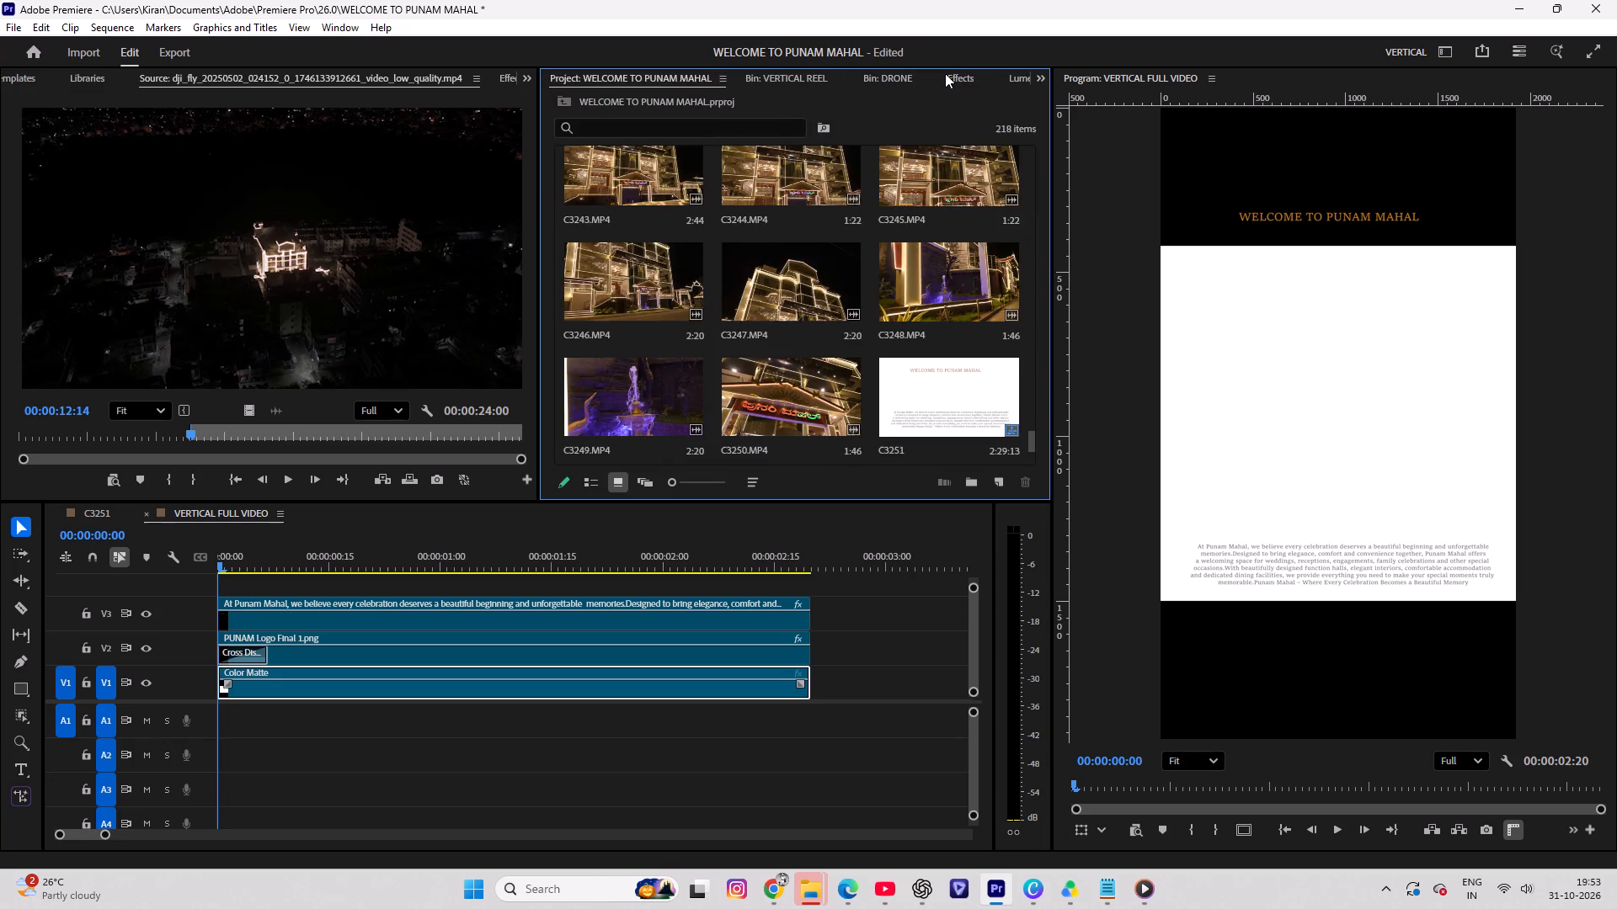
scroll(945, 73, up, 1)
scroll(945, 73, down, 10)
scroll(942, 76, up, 2)
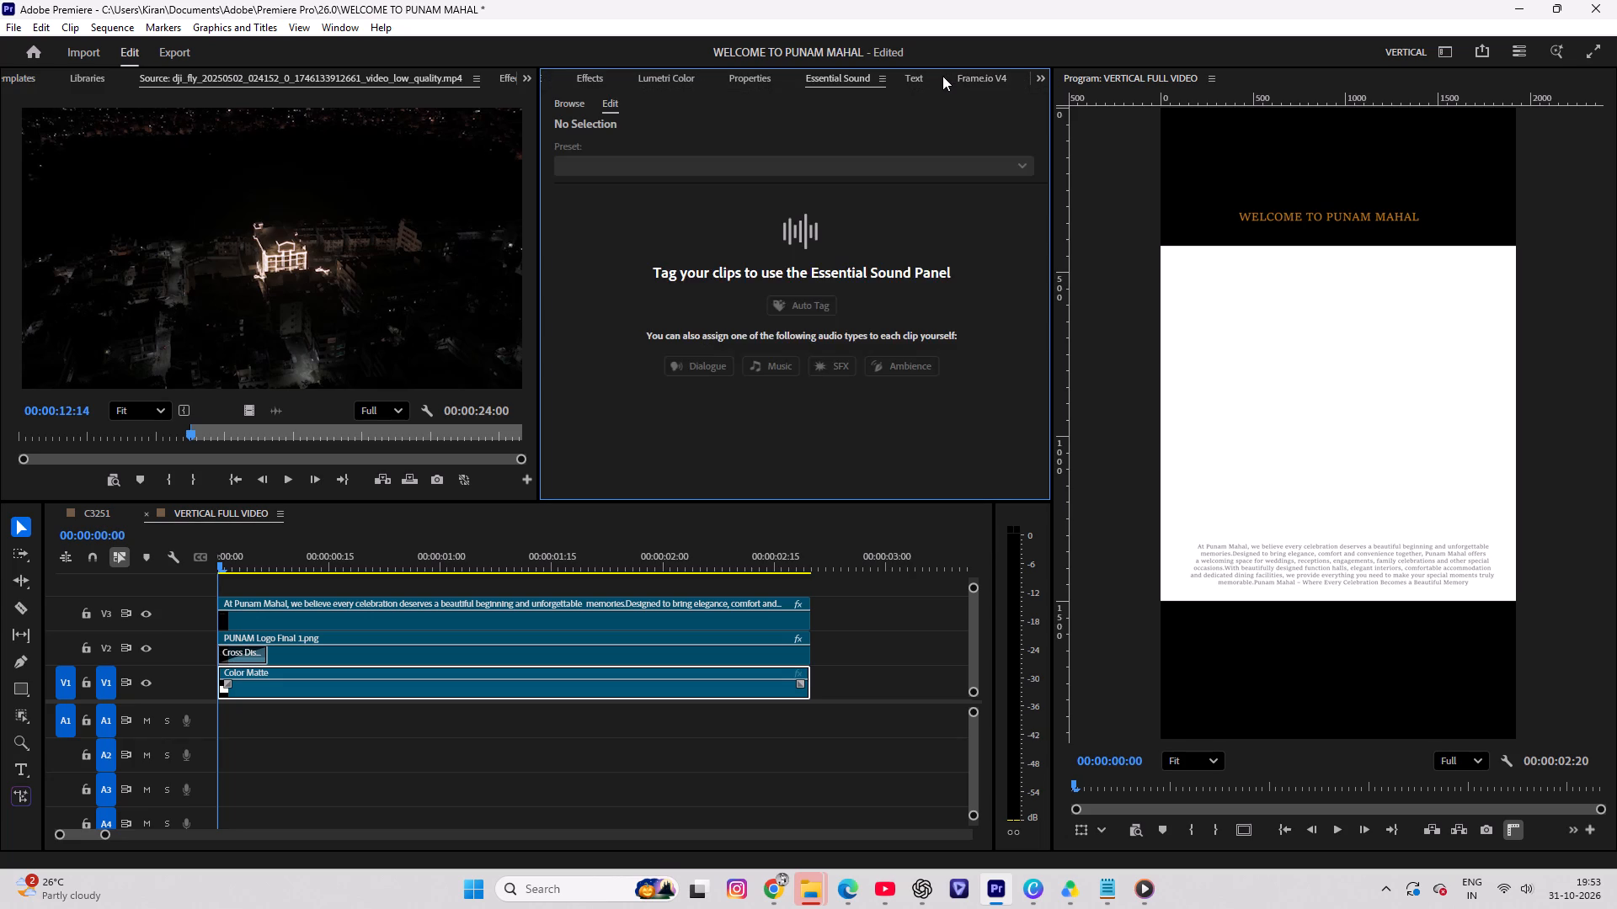
scroll(942, 76, up, 1)
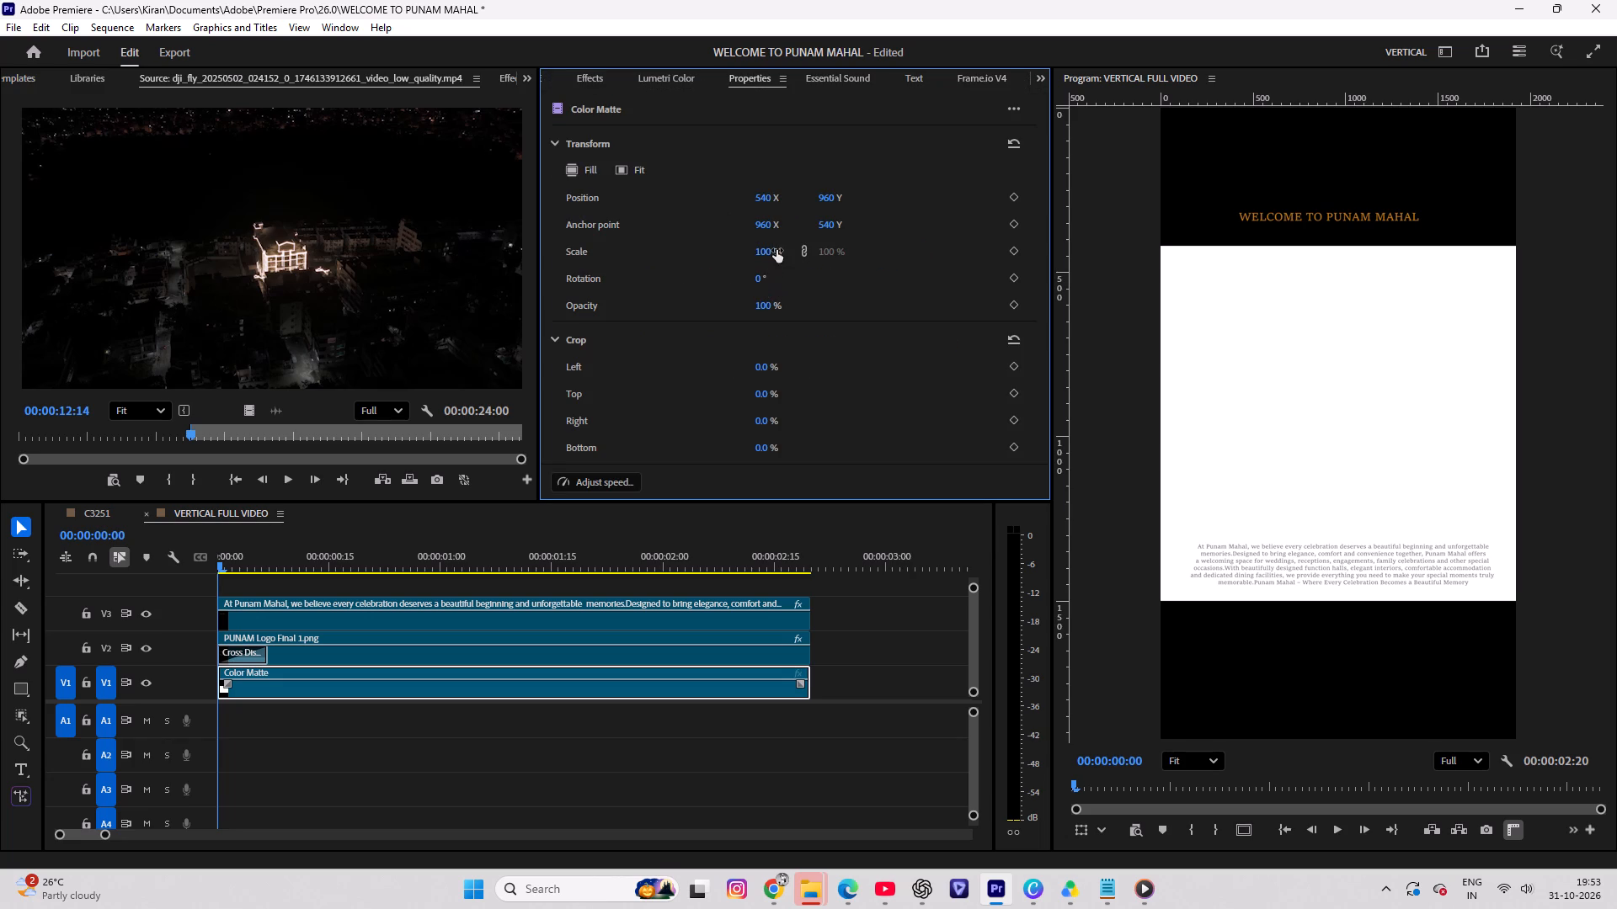
drag(773, 252, 857, 253)
Slightly enlarge the overall scale of the opening text clip on V3, keeping the paragraph inside the frame width.
click(311, 619)
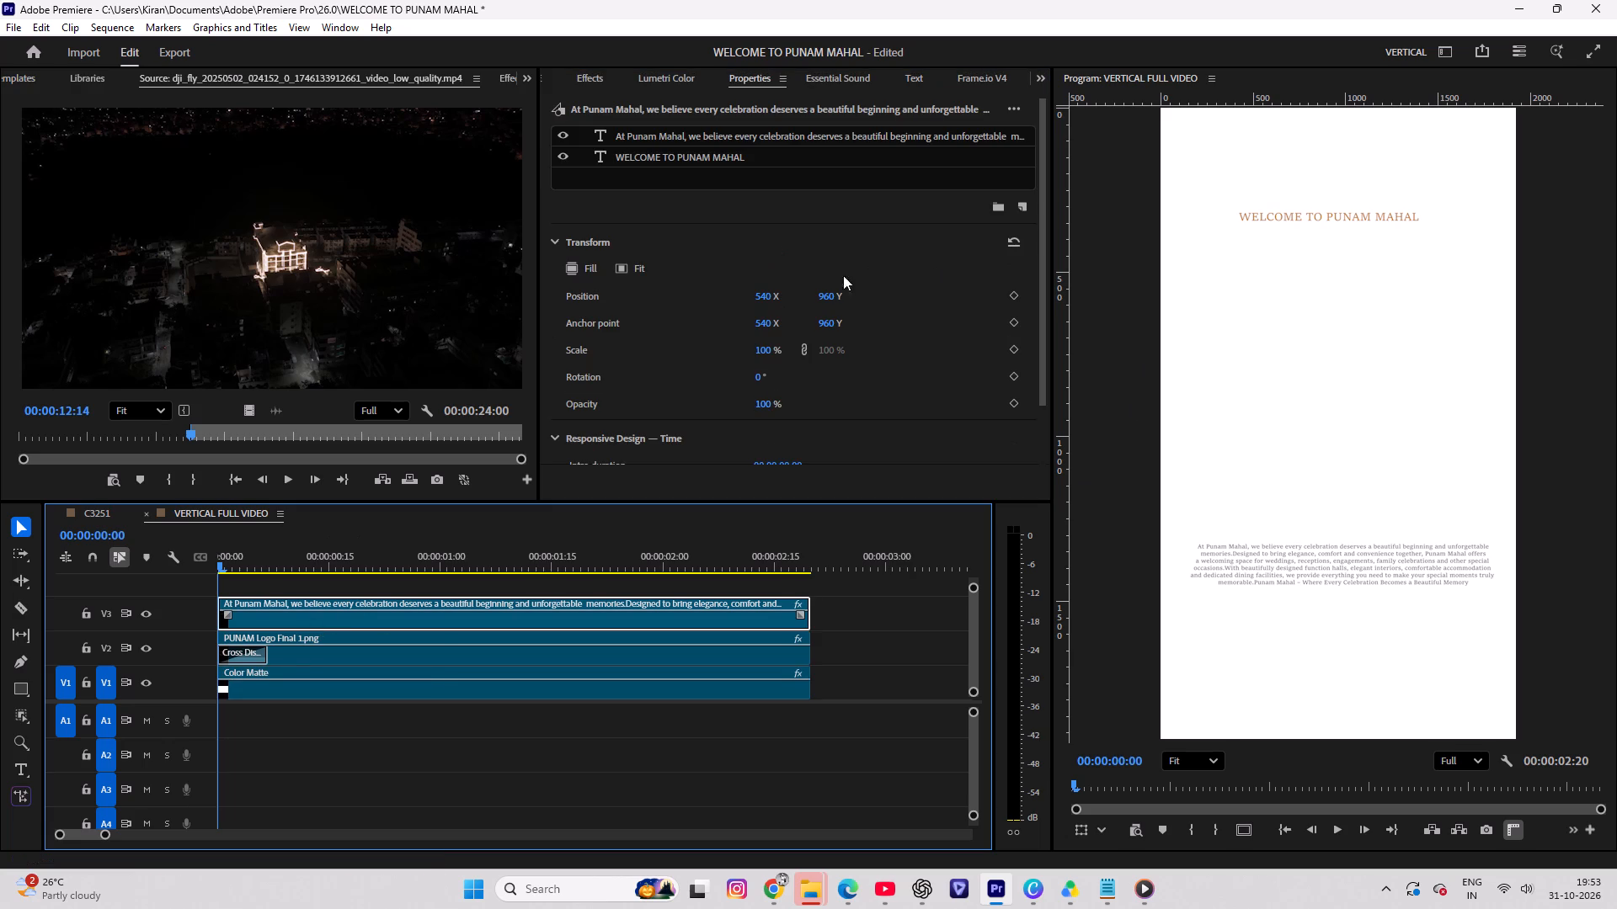
drag(763, 353, 774, 353)
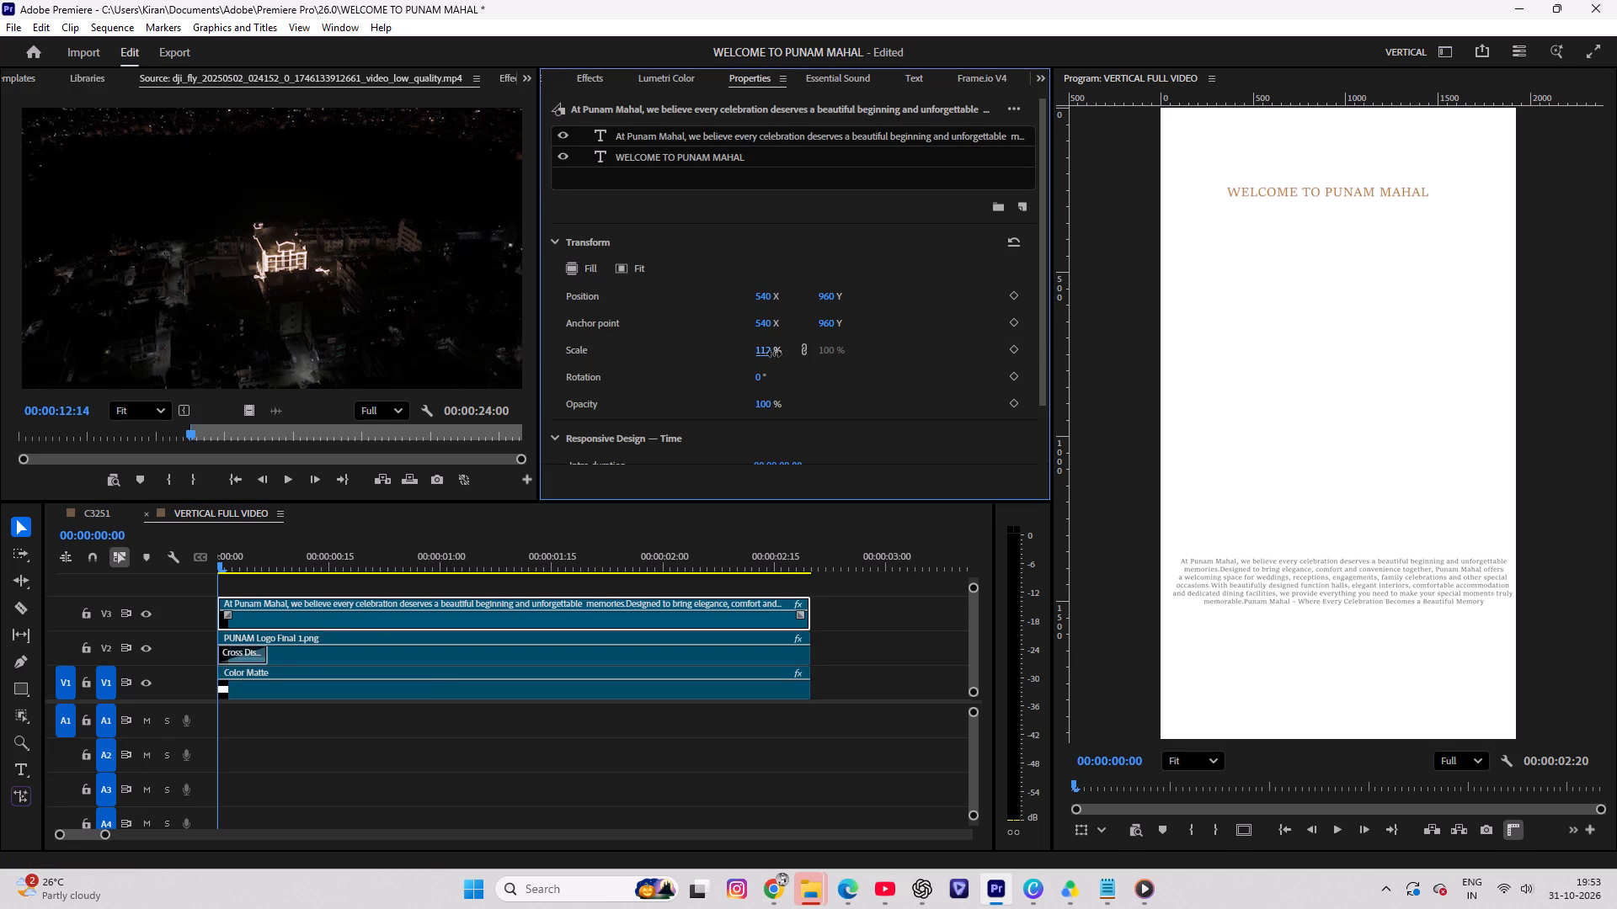
drag(774, 353, 772, 355)
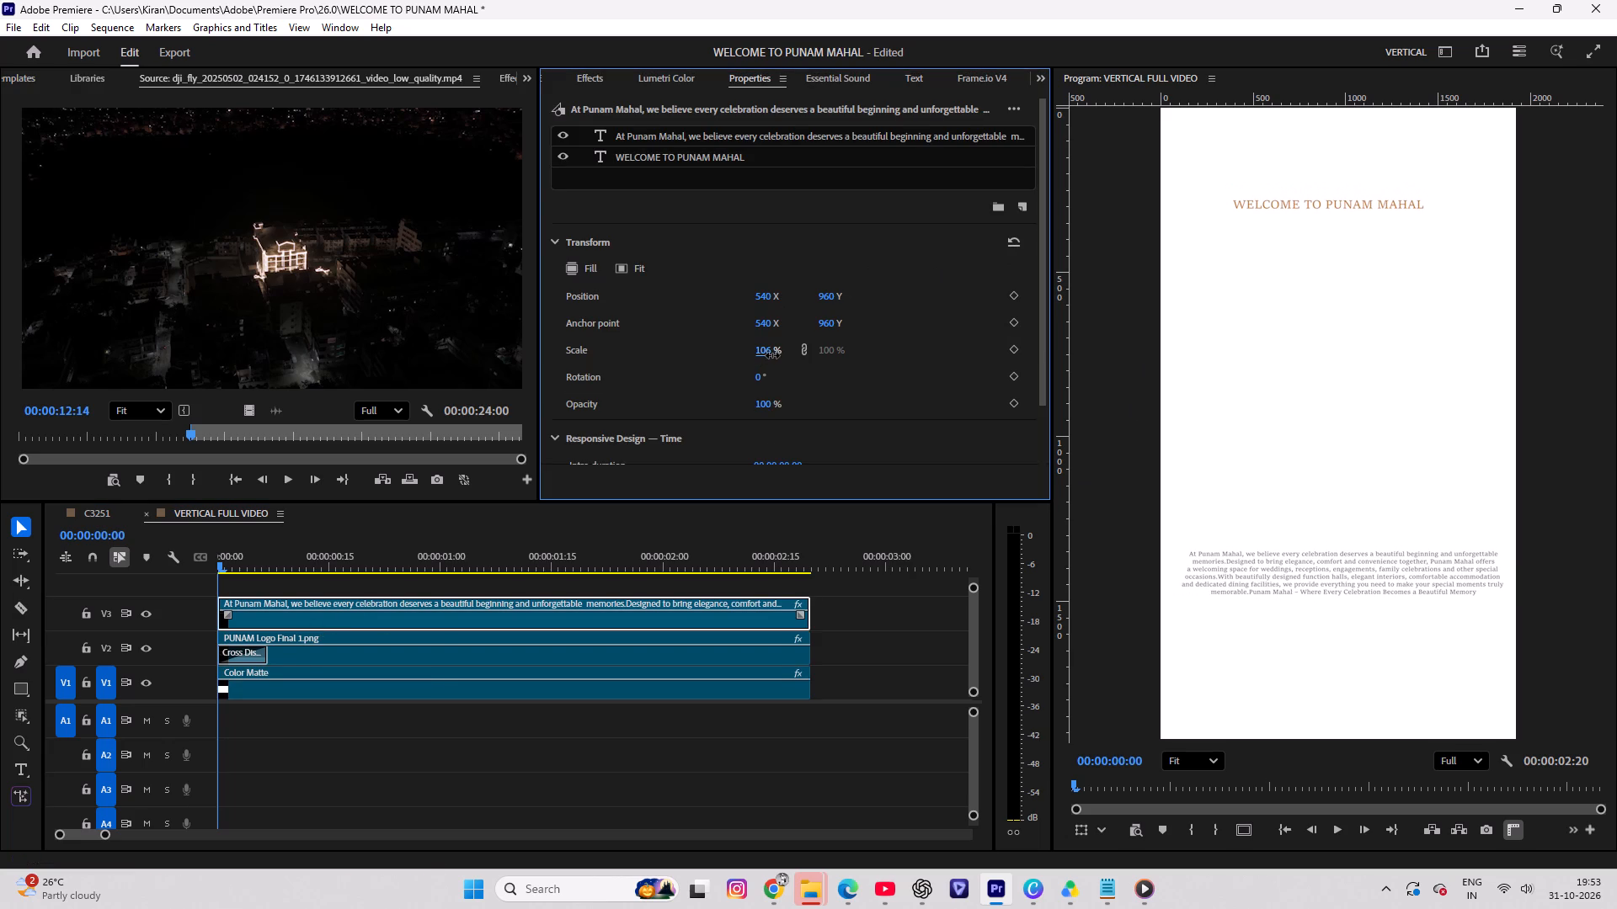
drag(772, 355, 786, 356)
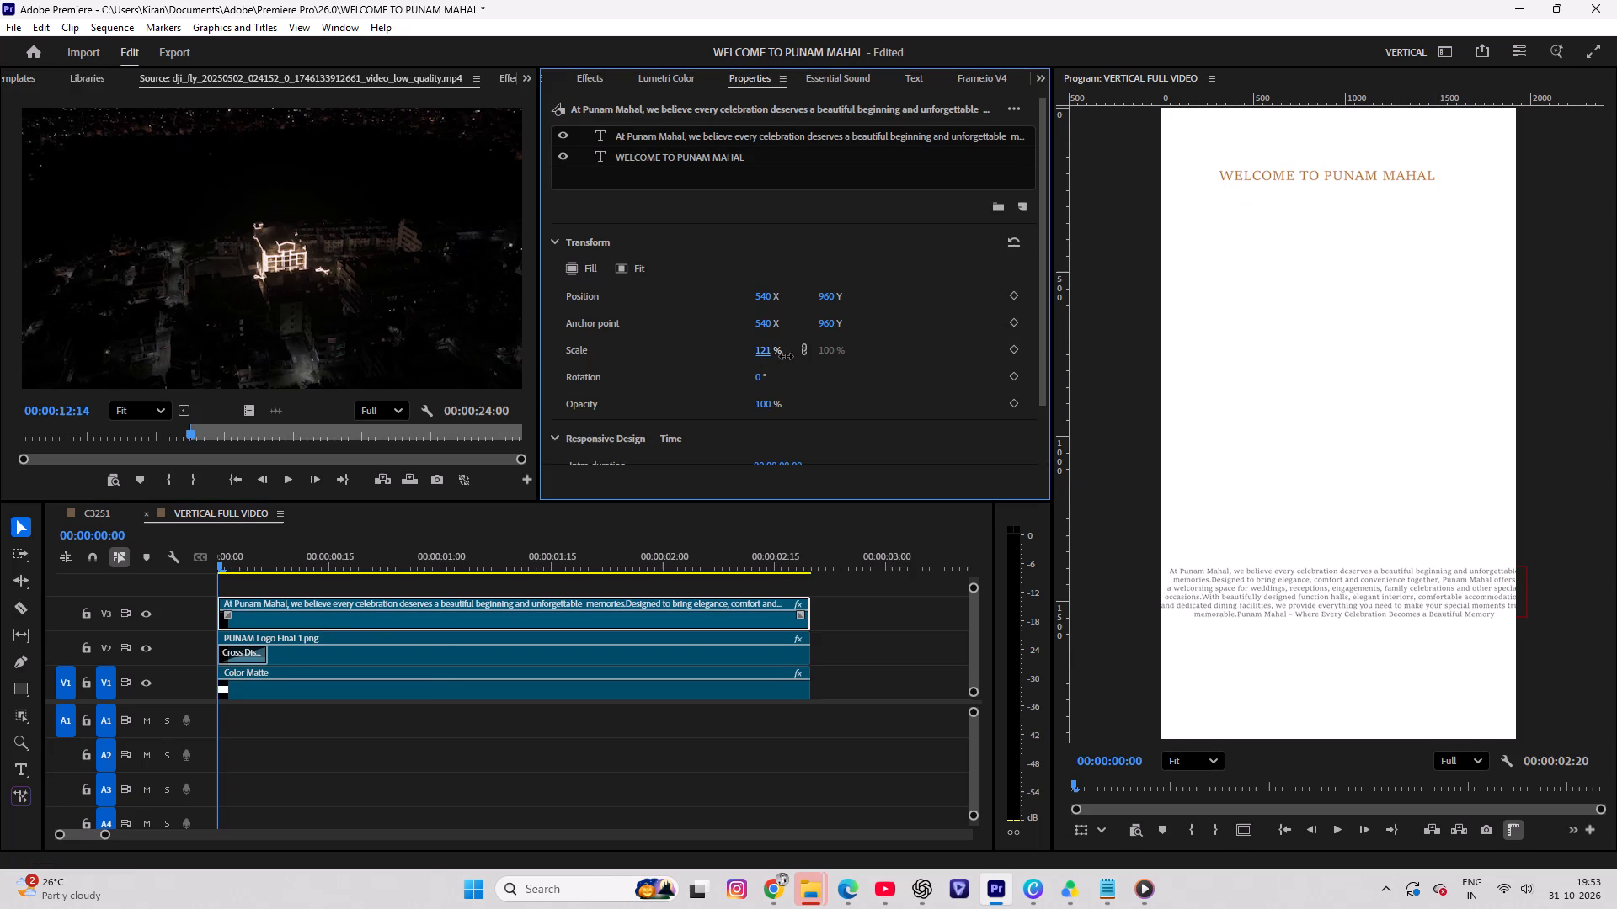
drag(786, 356, 772, 358)
Set the WELCOME TO PUNAM MAHAL heading's font size to 148 and centre it near the top of the frame.
click(662, 159)
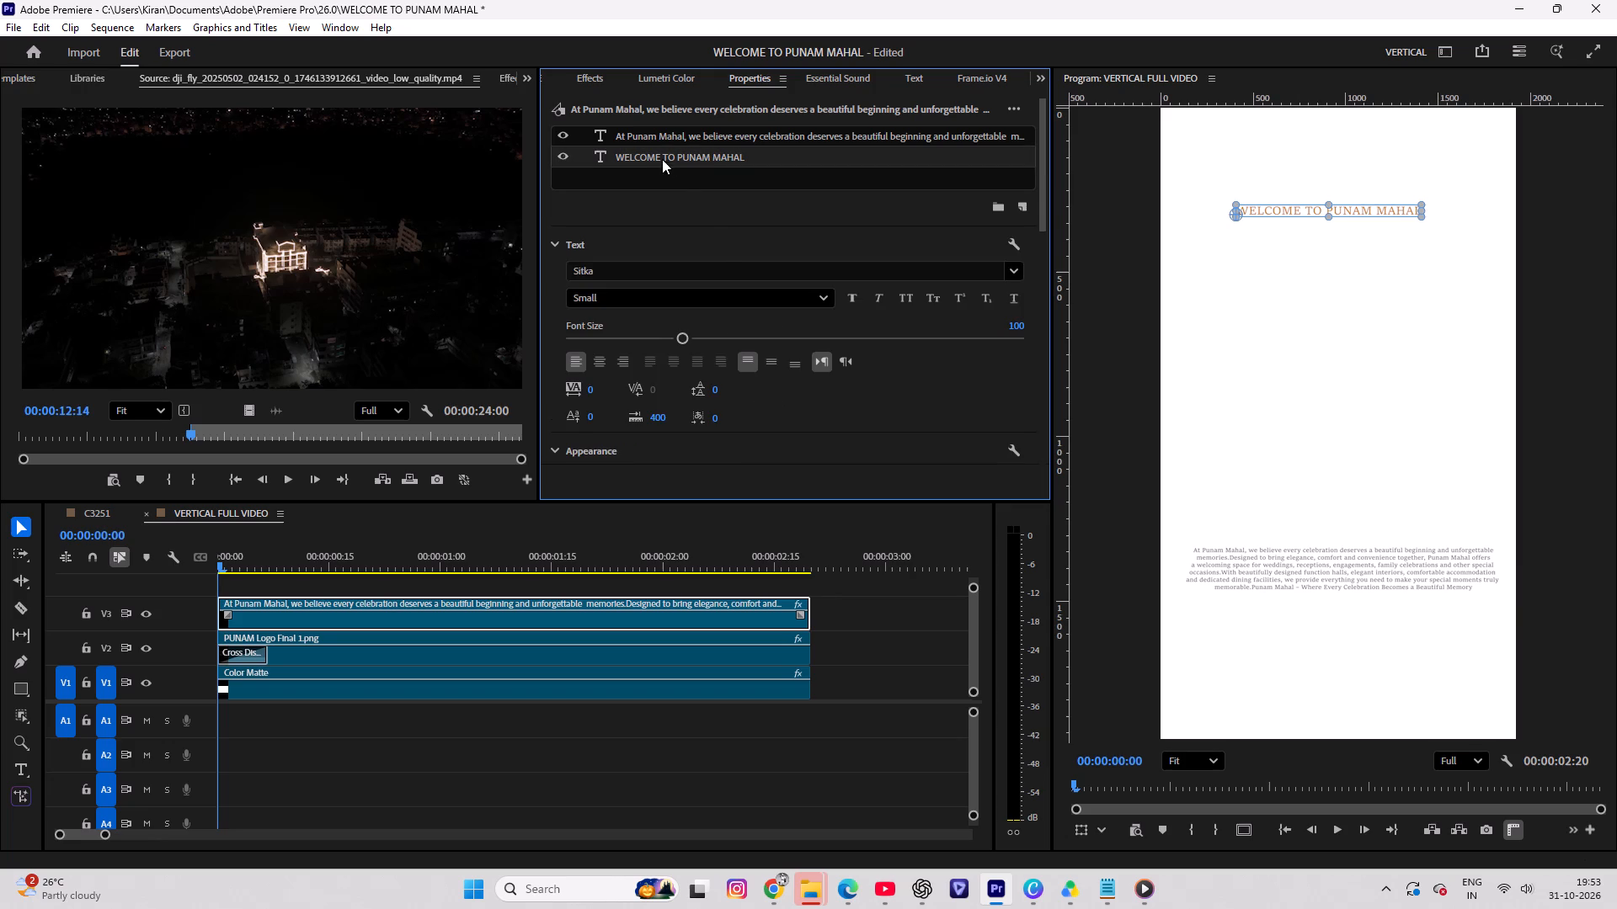
drag(692, 338, 736, 345)
click(18, 529)
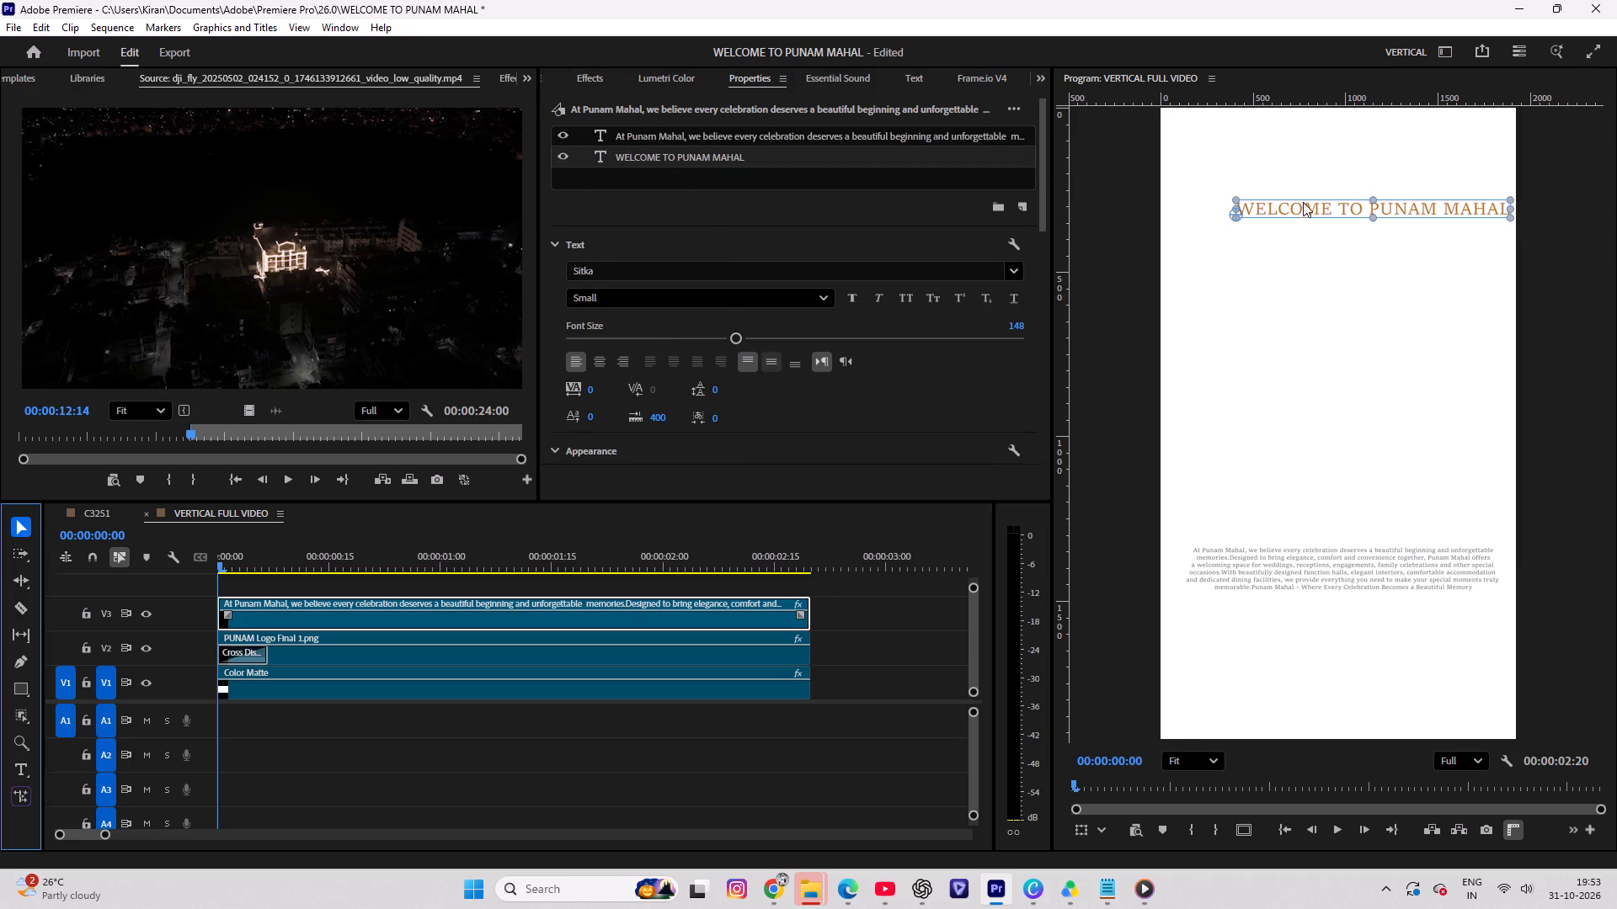
drag(1394, 210, 1356, 154)
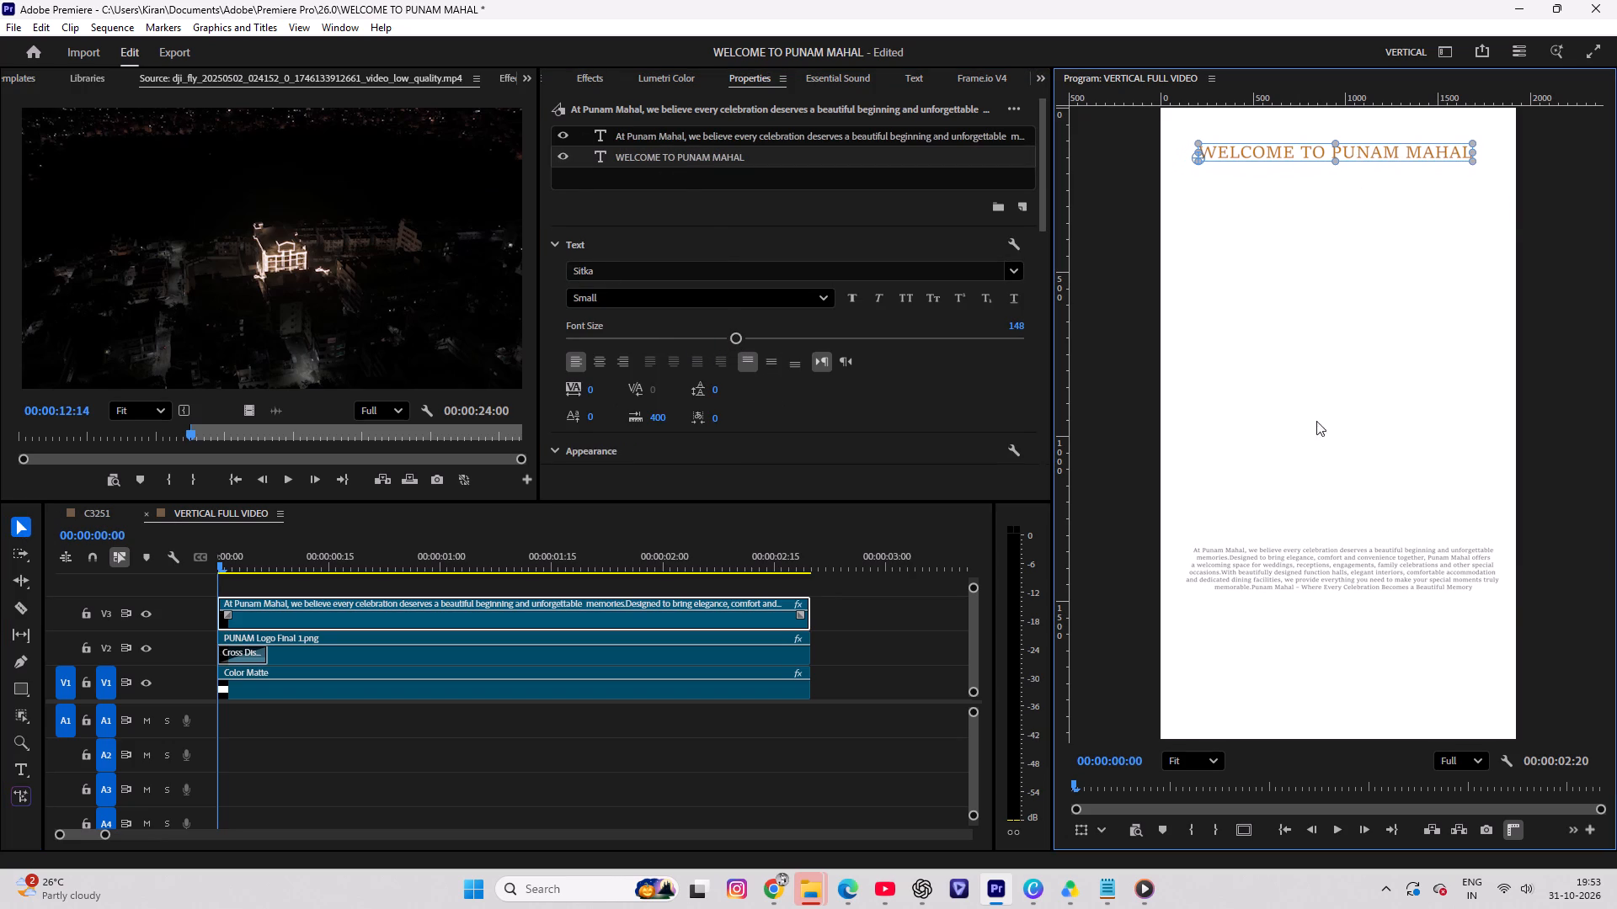
With the logo in view at 00:00:01:10, scale the description paragraph down slightly below the logo.
double_click(1286, 568)
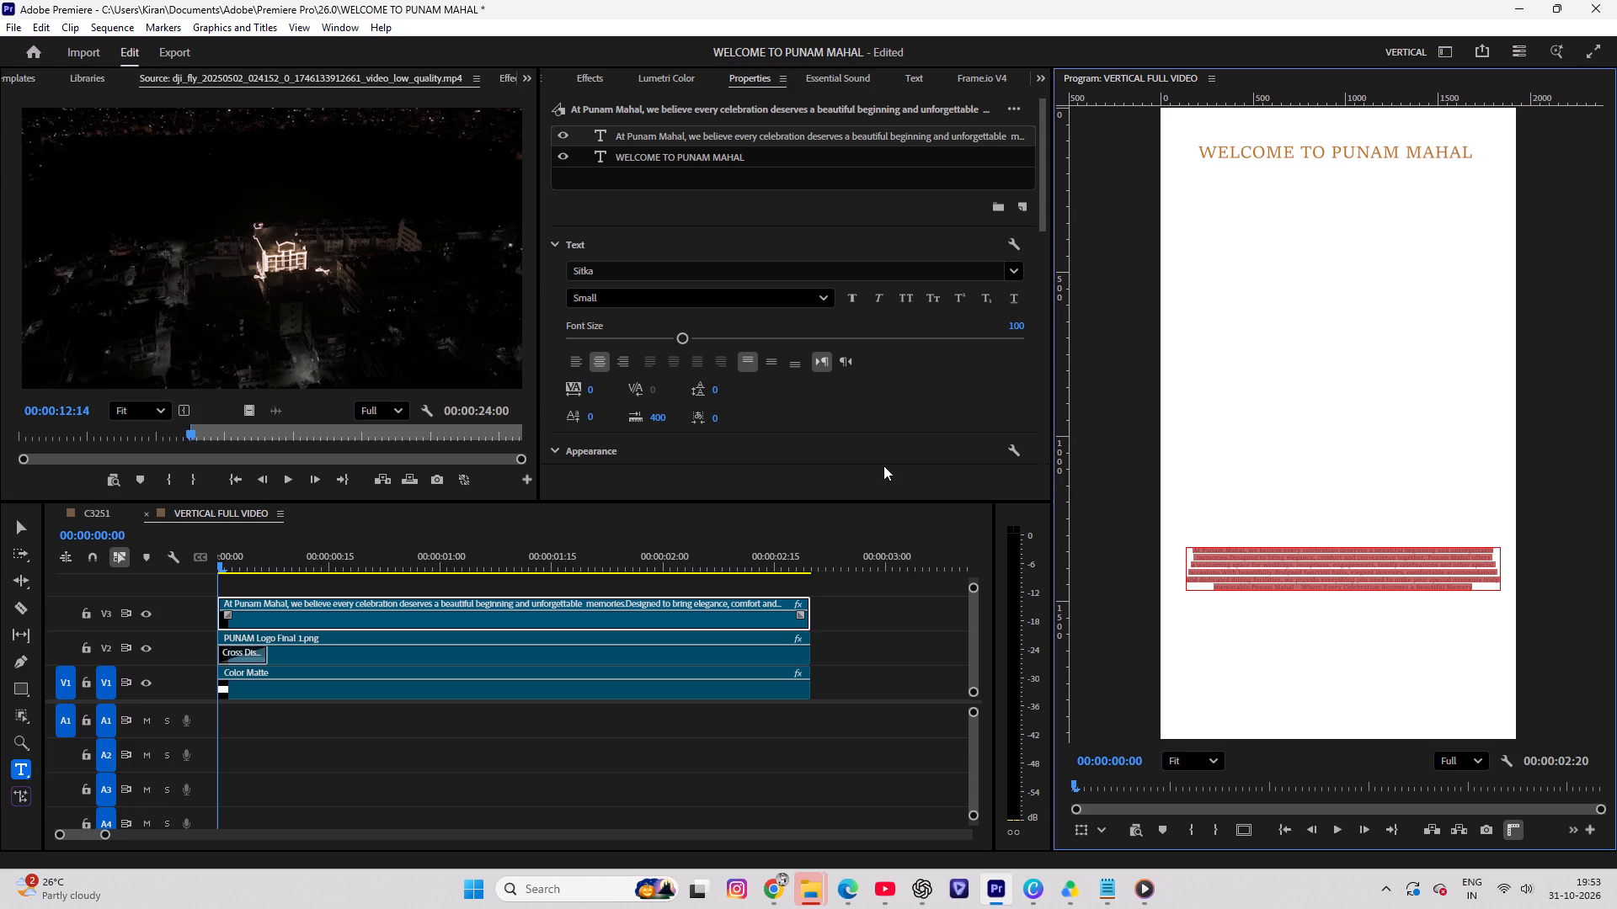
click(890, 544)
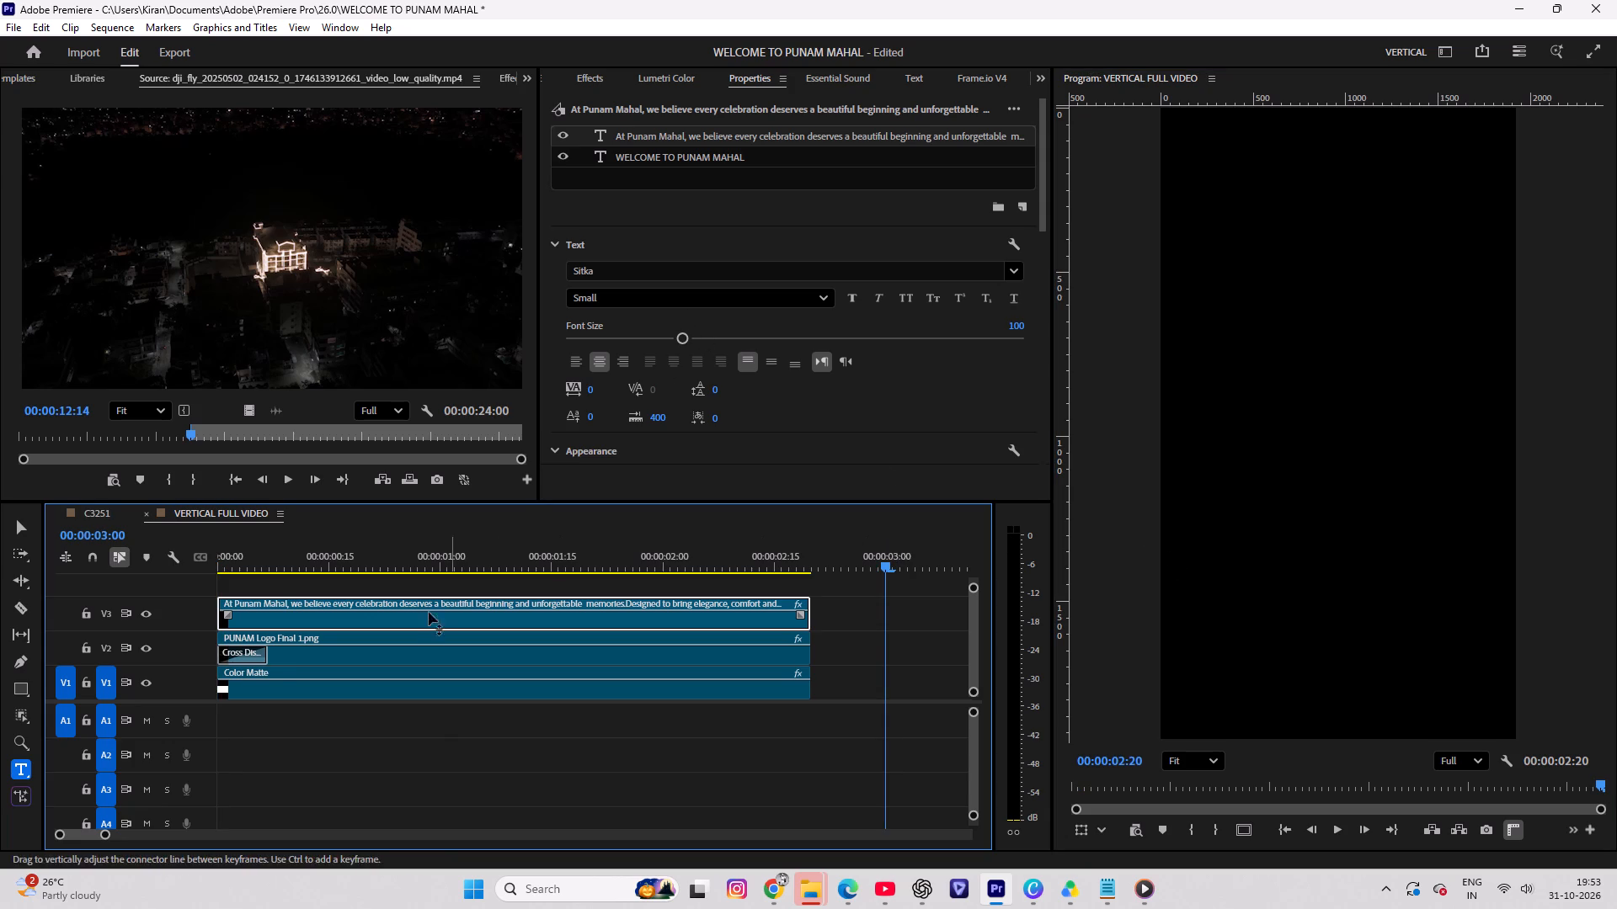
click(419, 614)
click(520, 558)
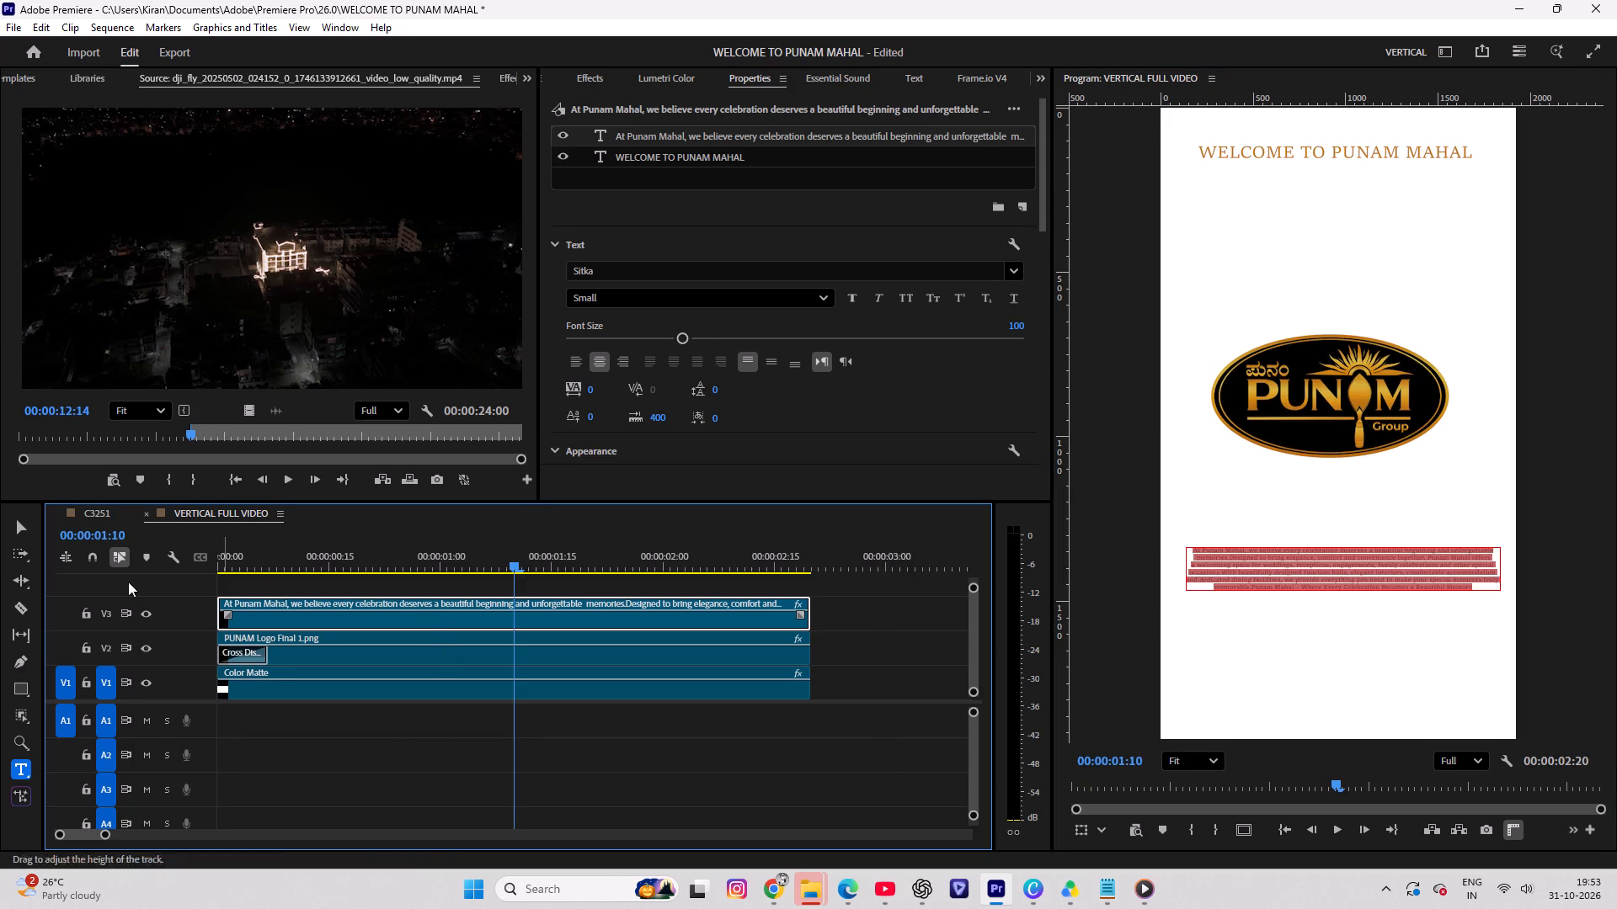
click(29, 527)
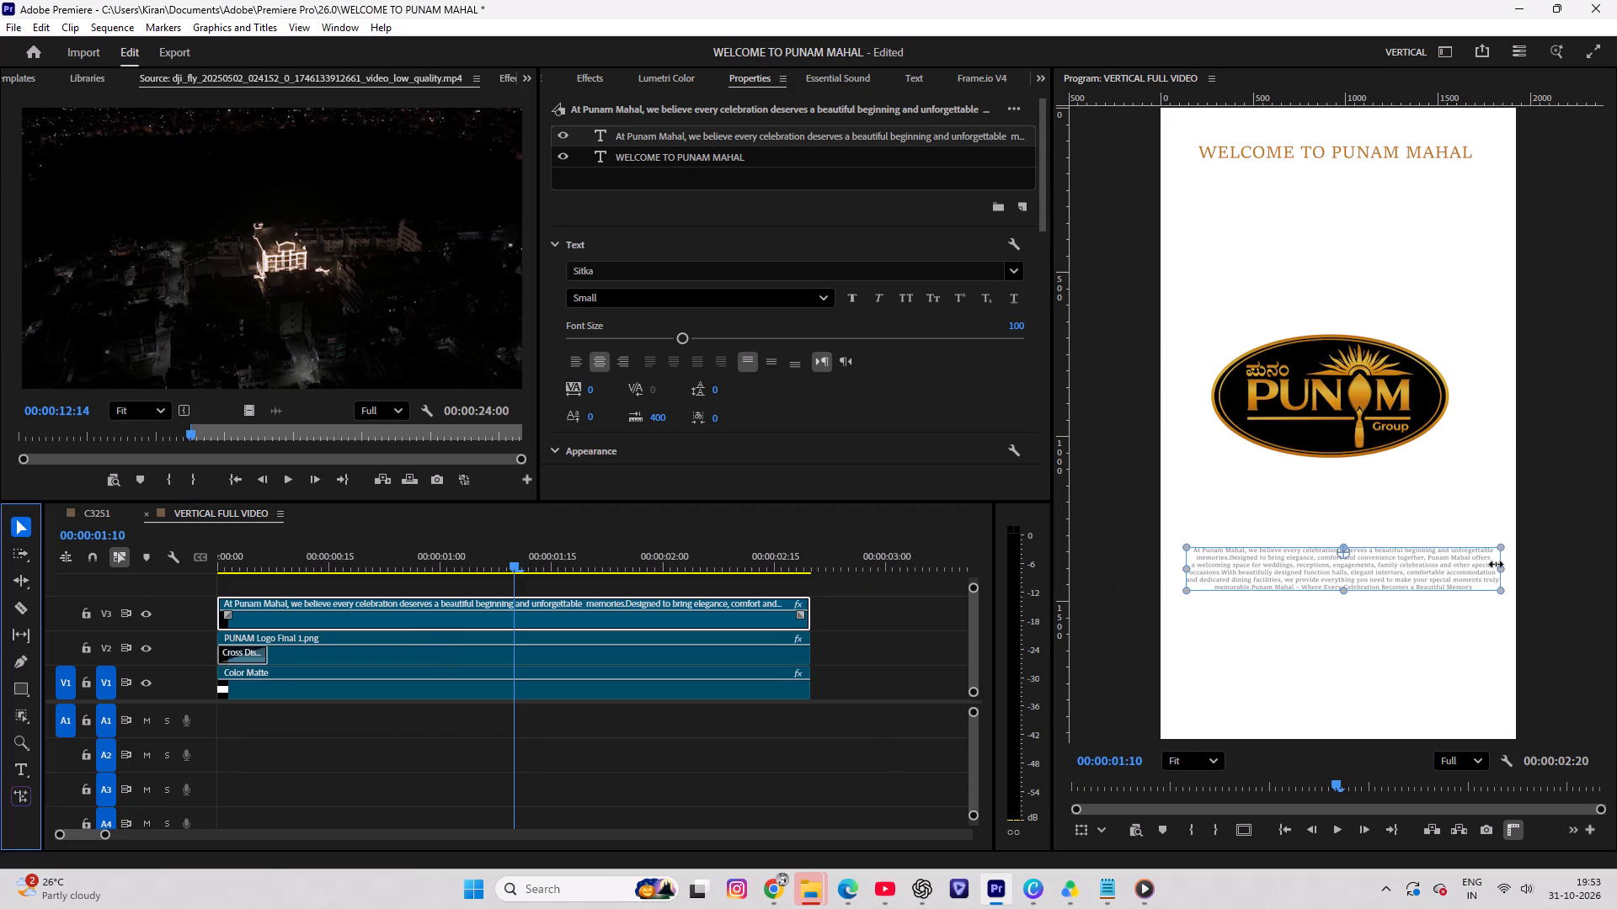
drag(1499, 566, 1337, 577)
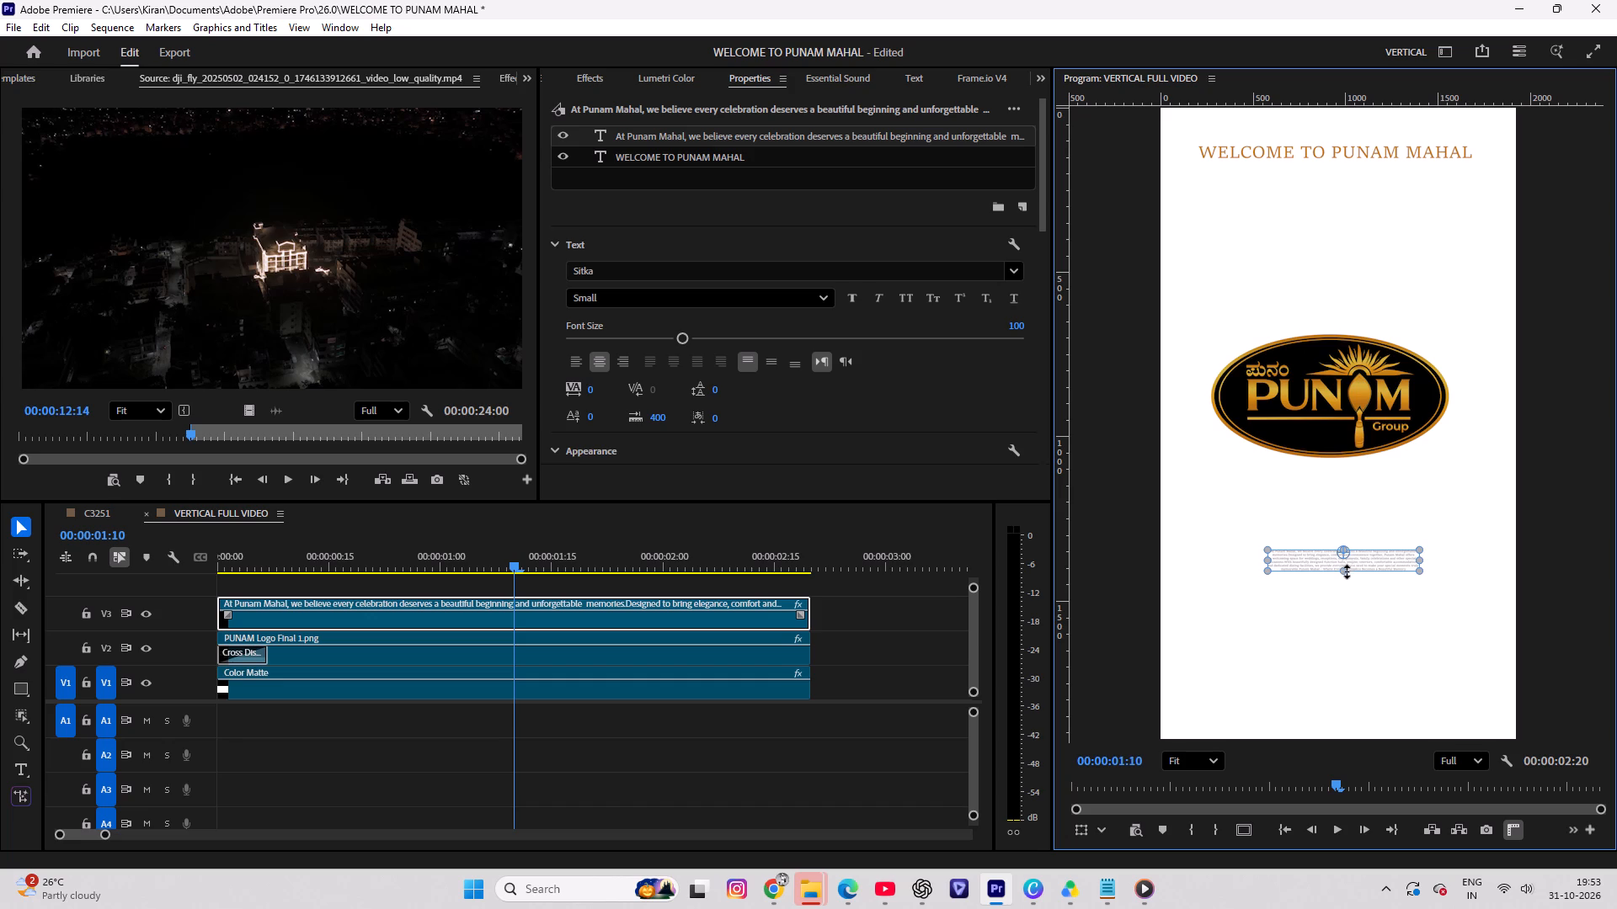
drag(1346, 571, 1344, 592)
Insert a line break before "deserves a beautiful beginning" in the description paragraph.
double_click(1423, 556)
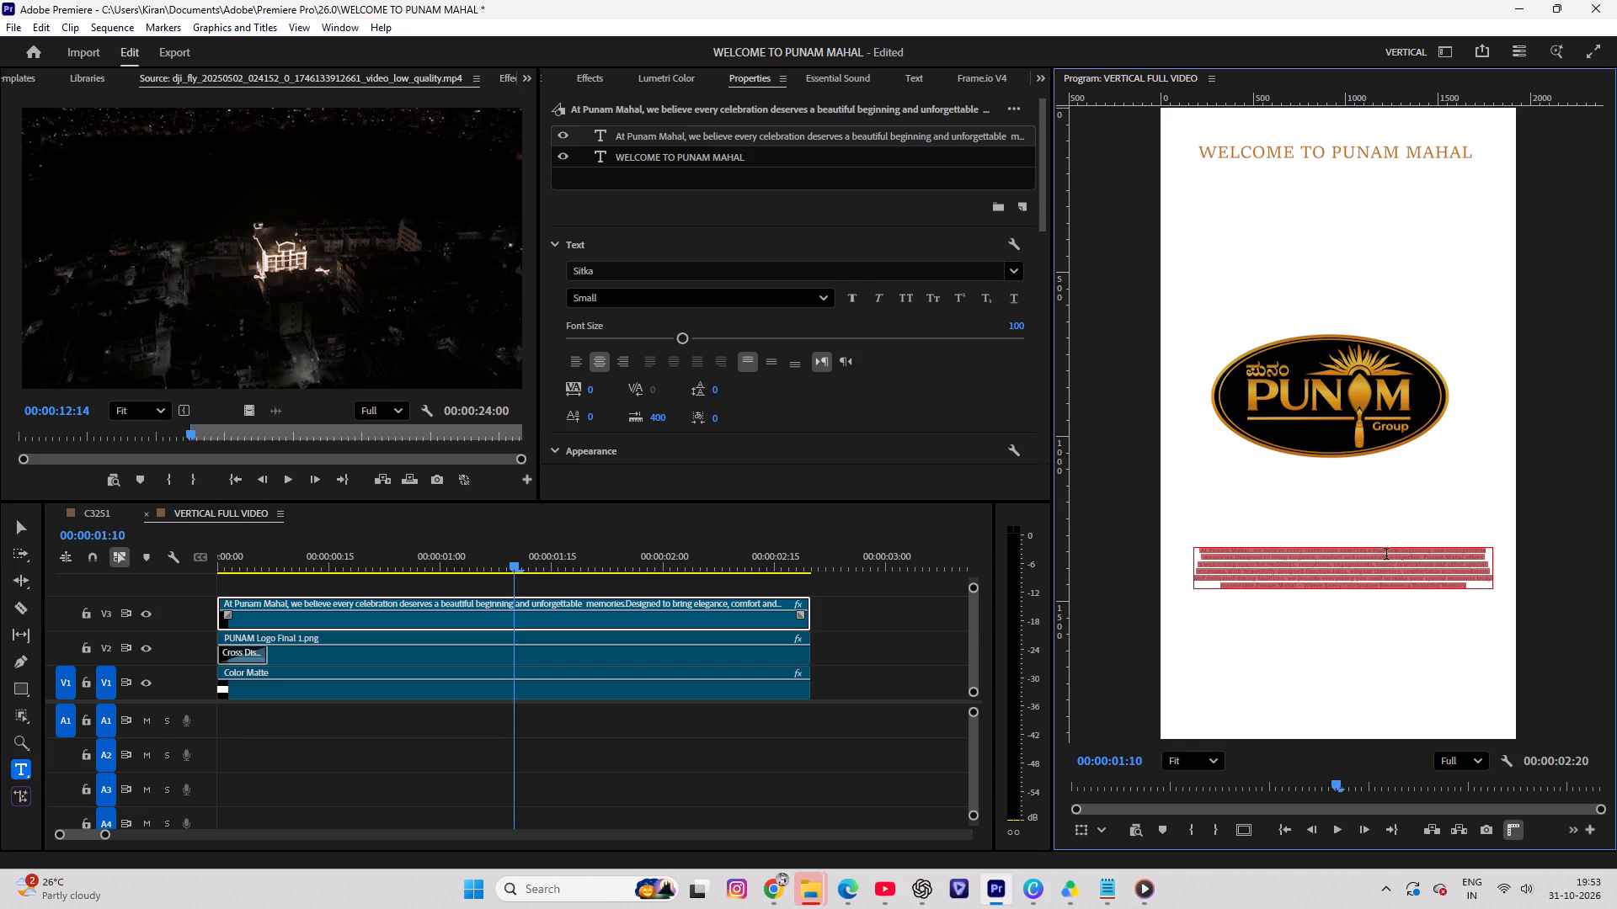
click(1339, 550)
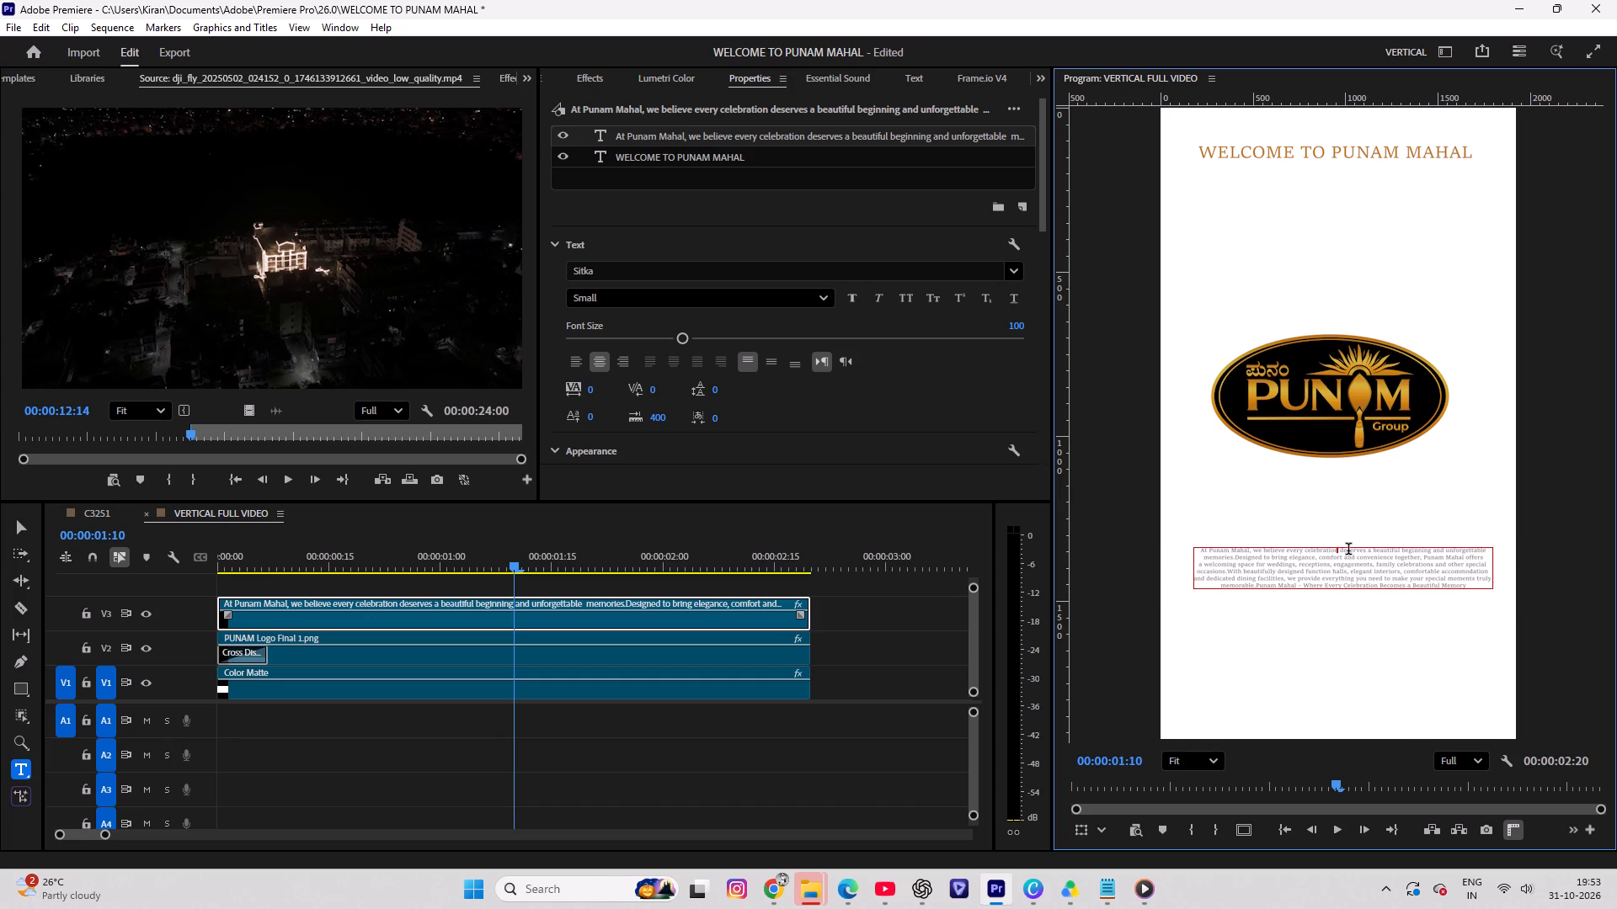
key(Return)
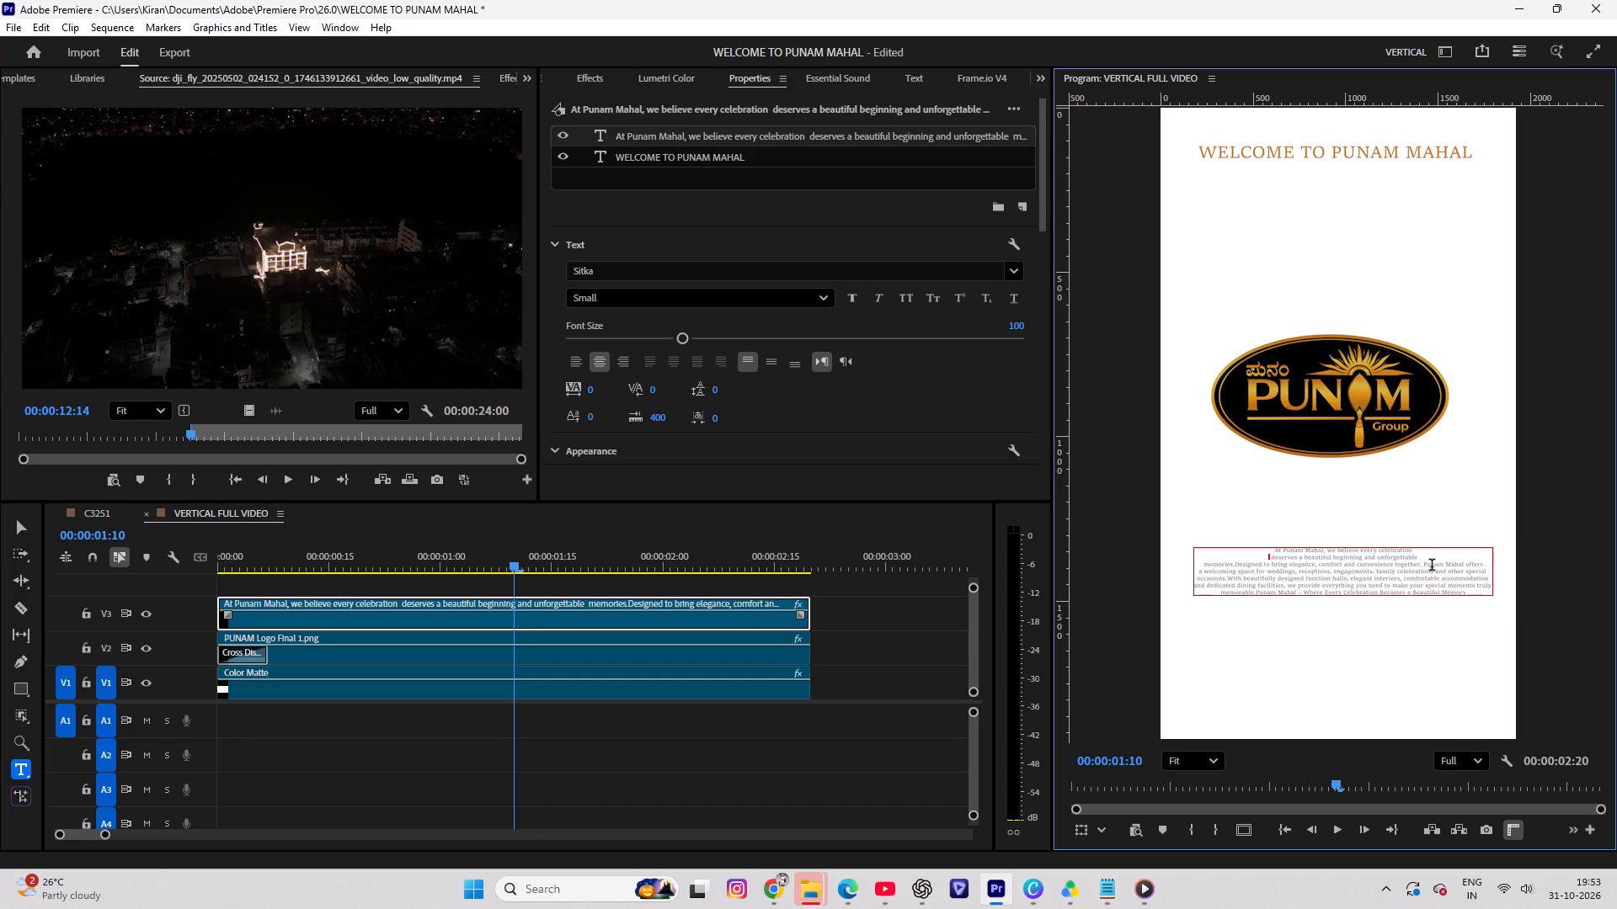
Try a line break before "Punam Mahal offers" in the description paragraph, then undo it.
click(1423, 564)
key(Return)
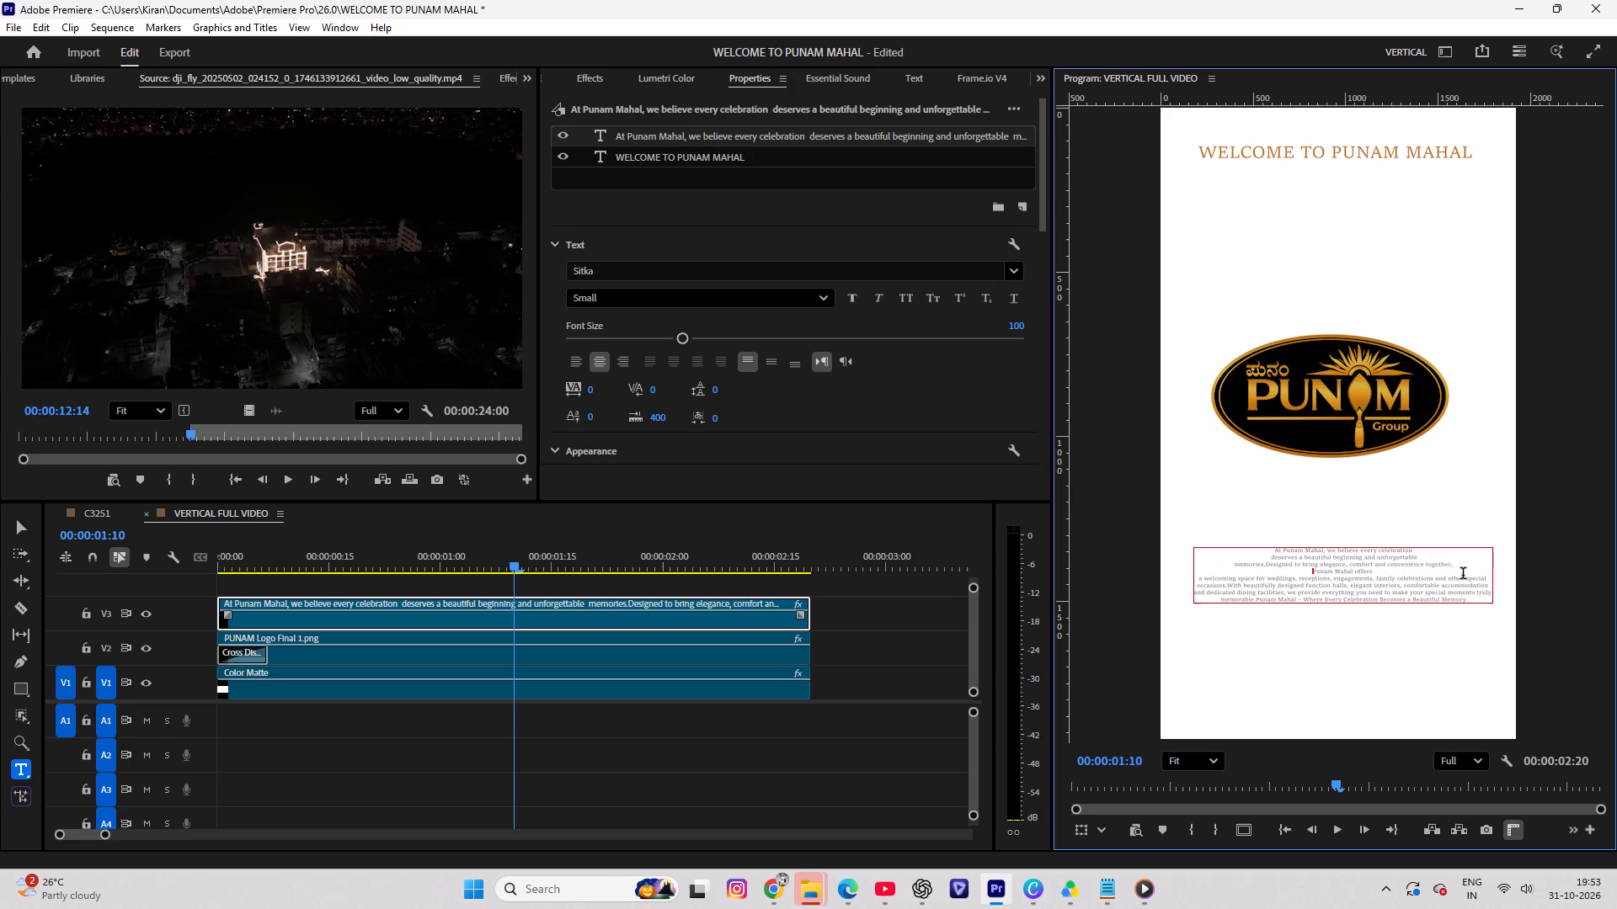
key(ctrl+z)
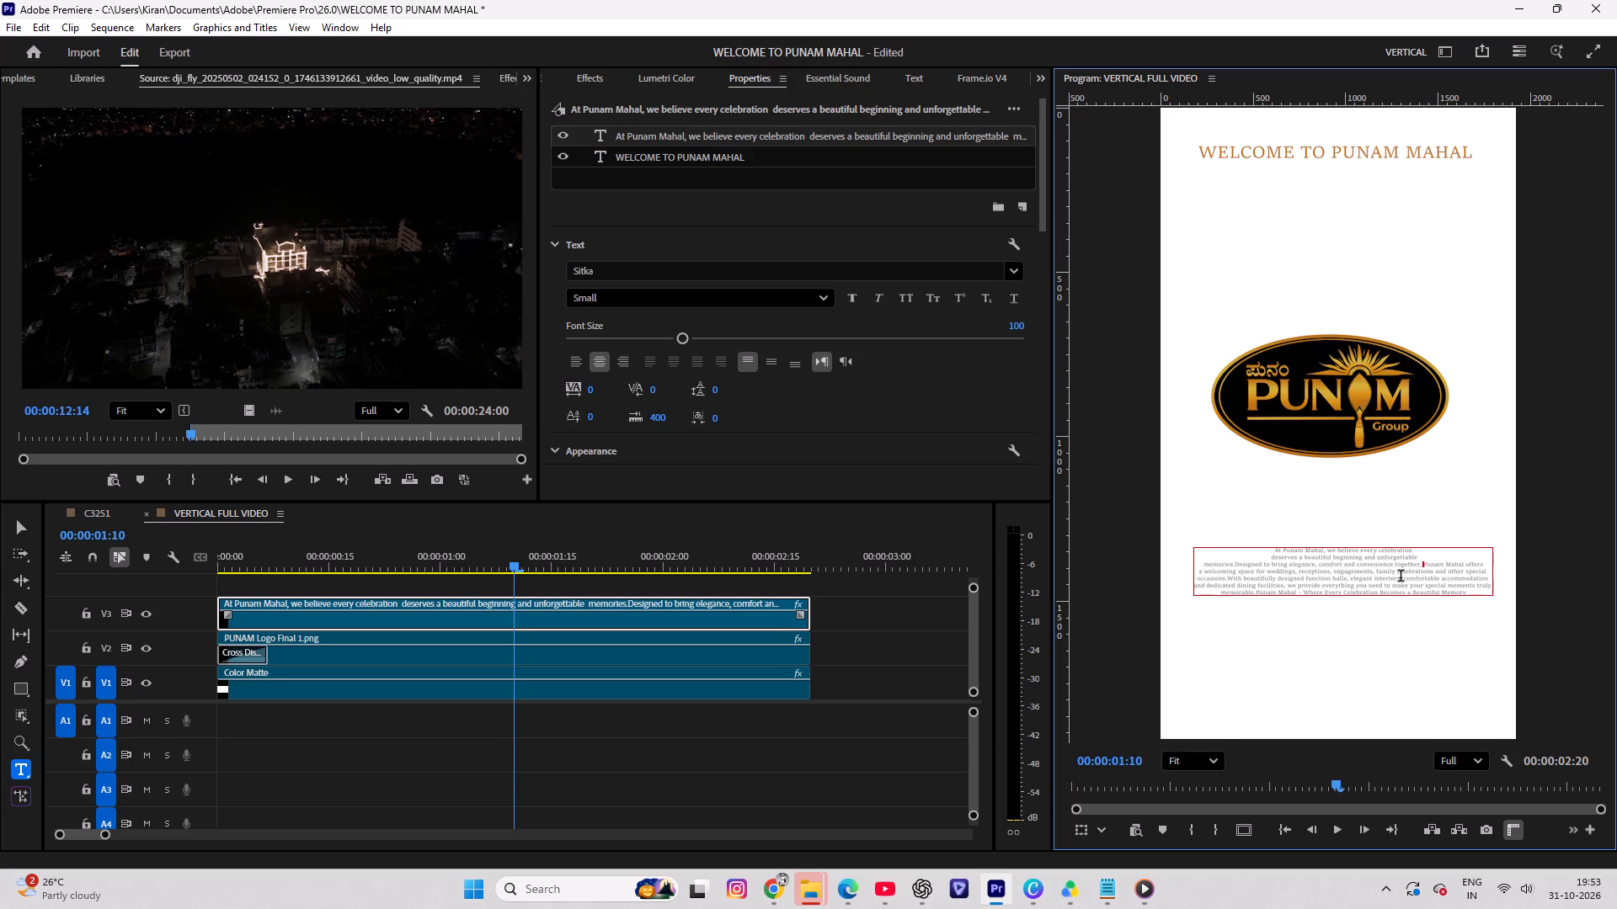
Insert line breaks in the description before "convenience together", "engagements", "you need" and "Becomes a Beautiful Memory", and after the "e" of "elegant".
click(1354, 566)
key(Return)
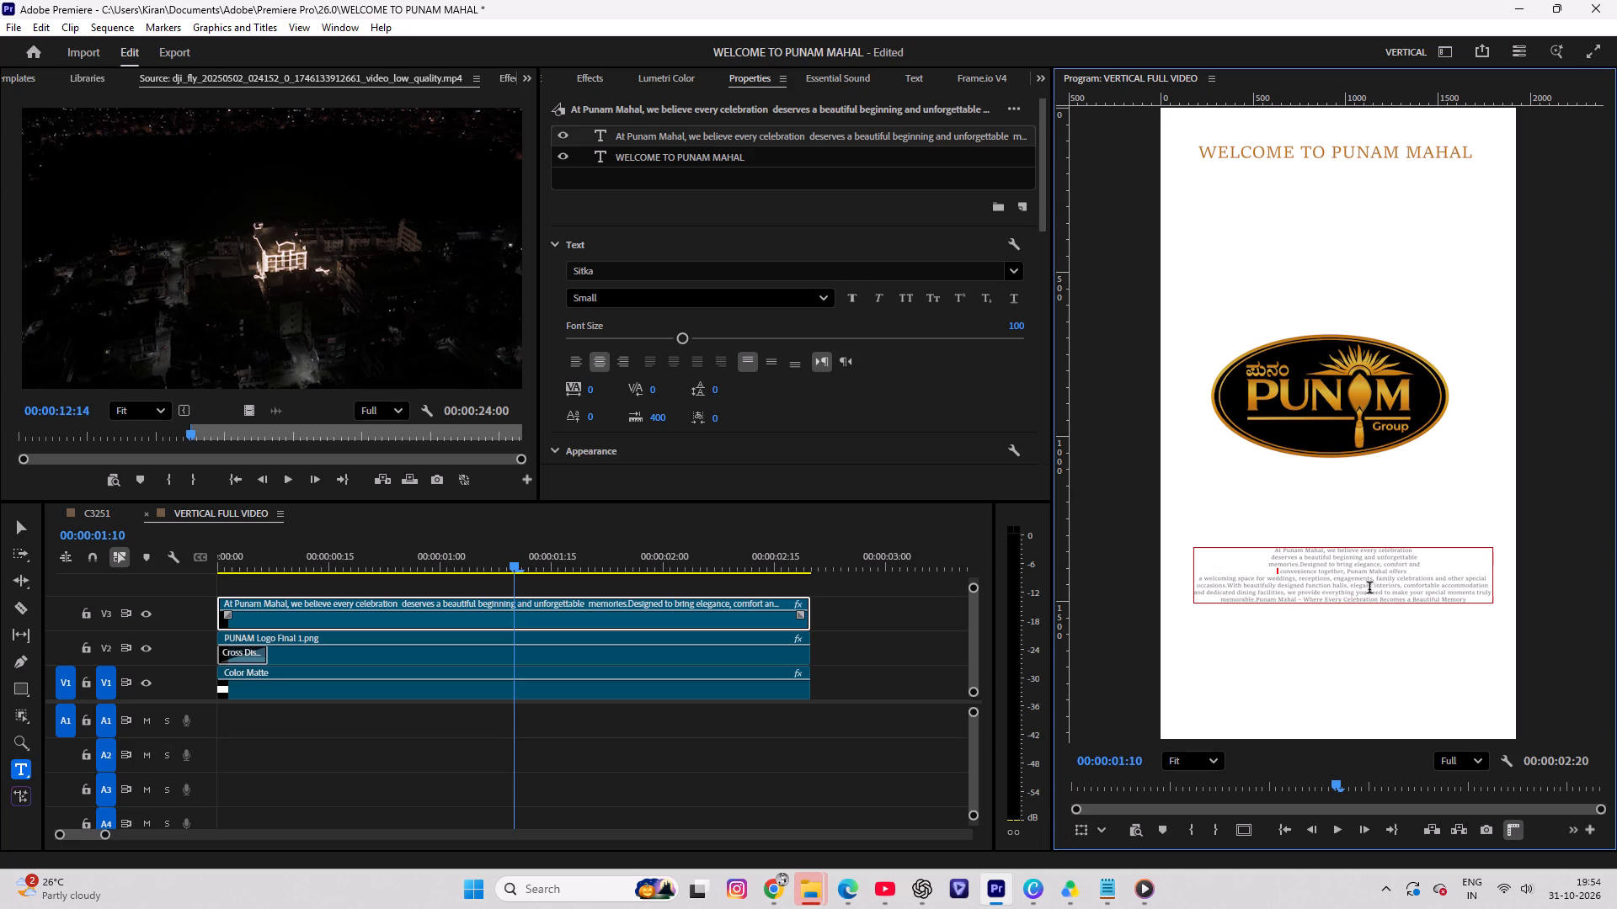
click(1331, 579)
key(Return)
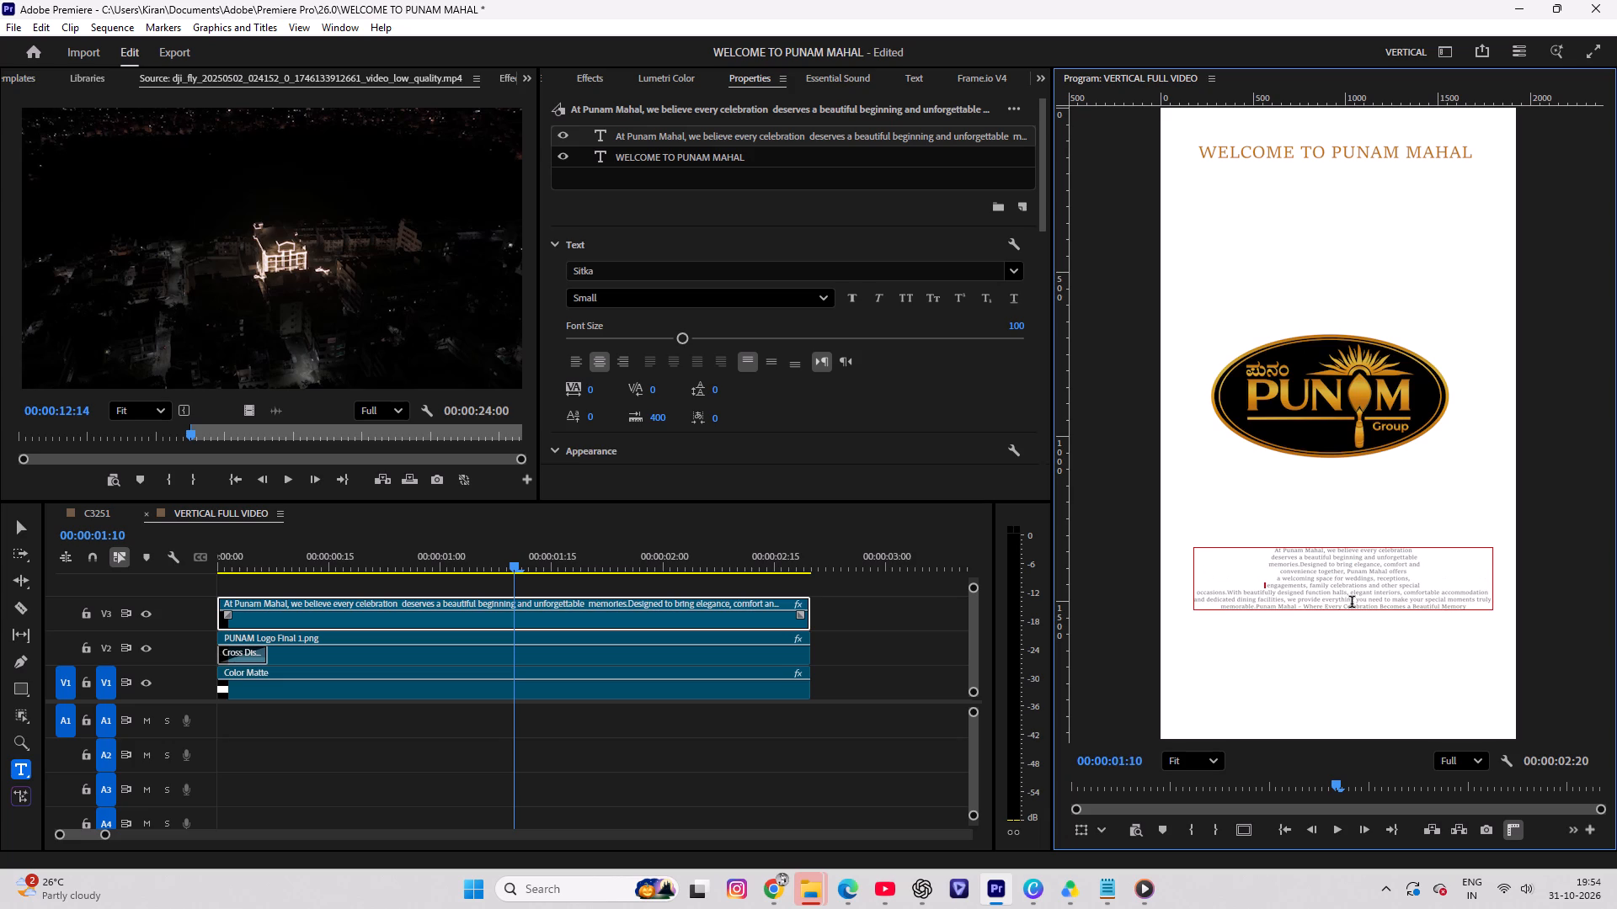
click(1353, 594)
key(Return)
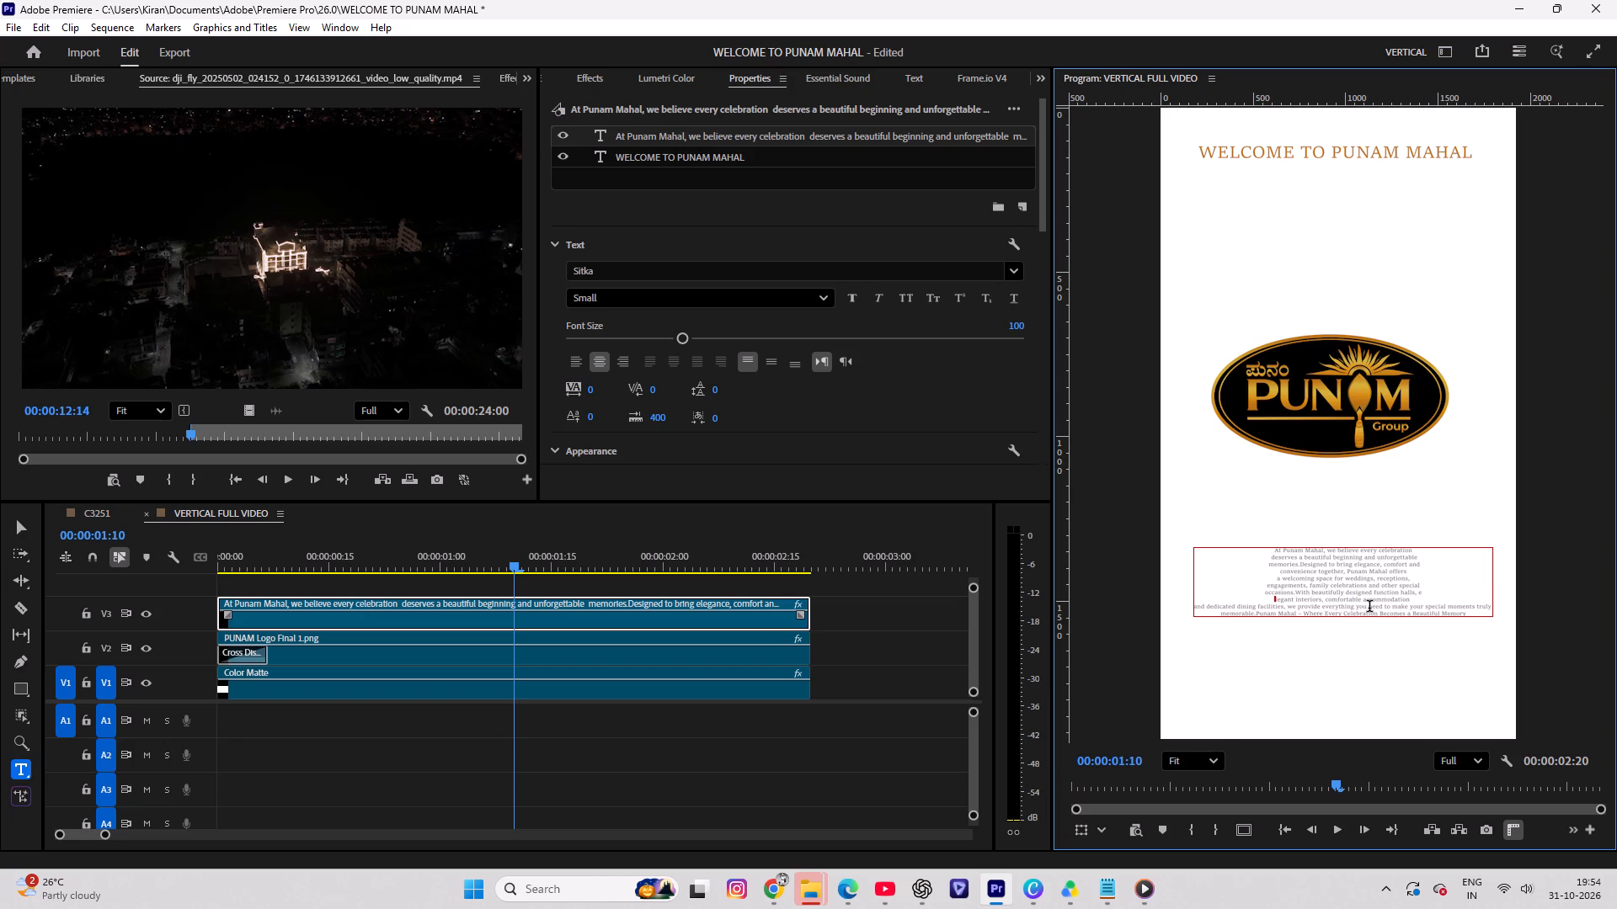
click(1357, 608)
key(Return)
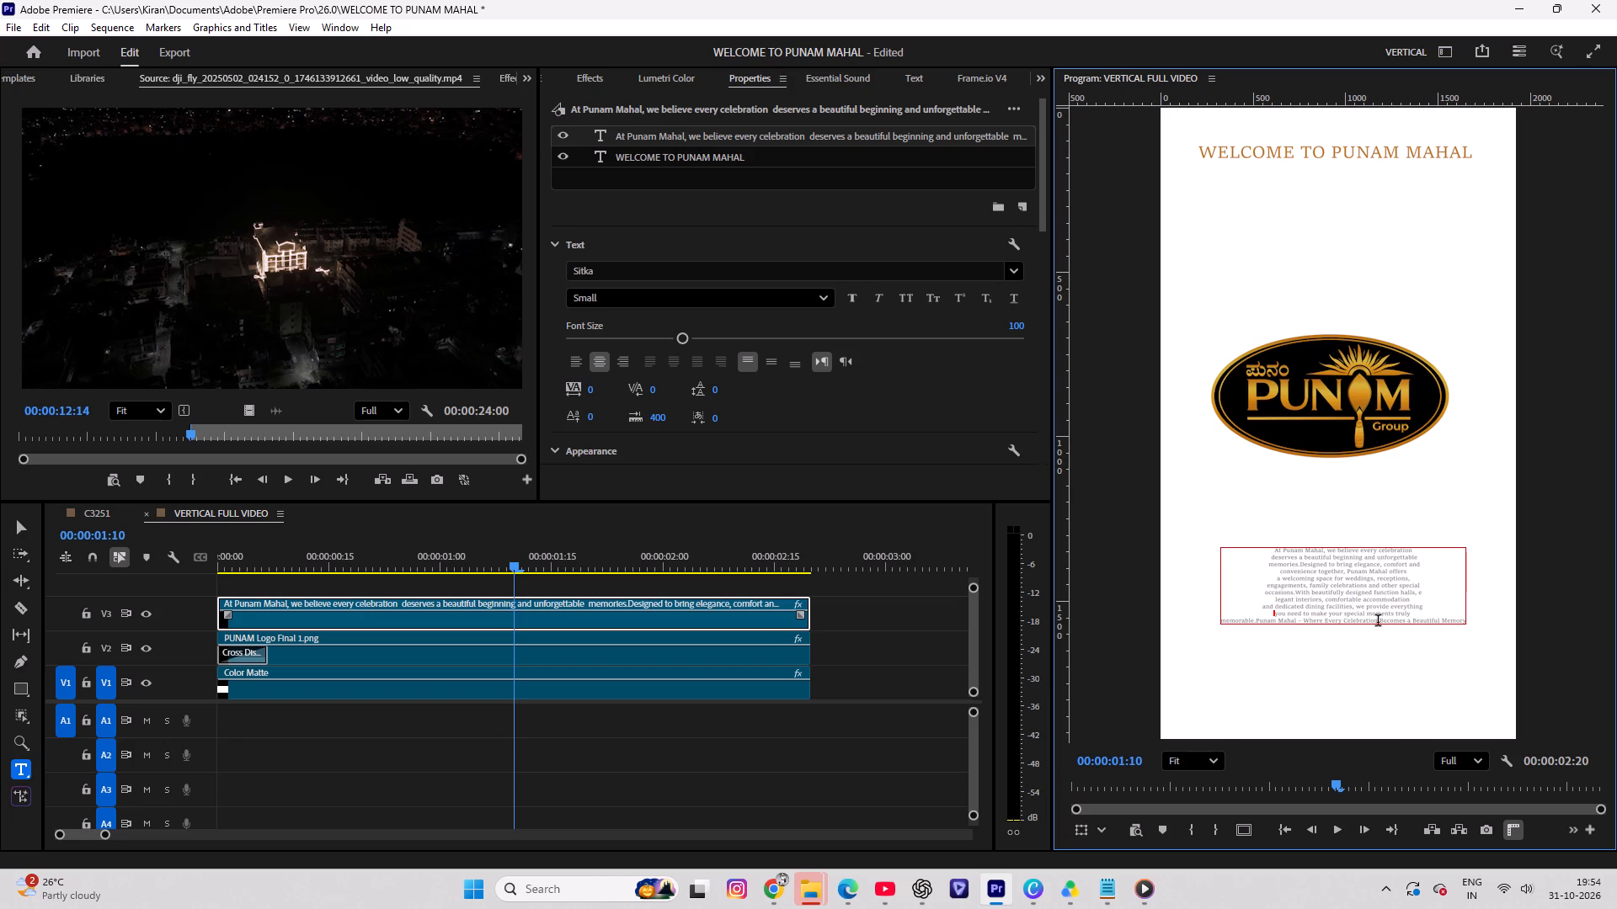
click(1380, 621)
key(Return)
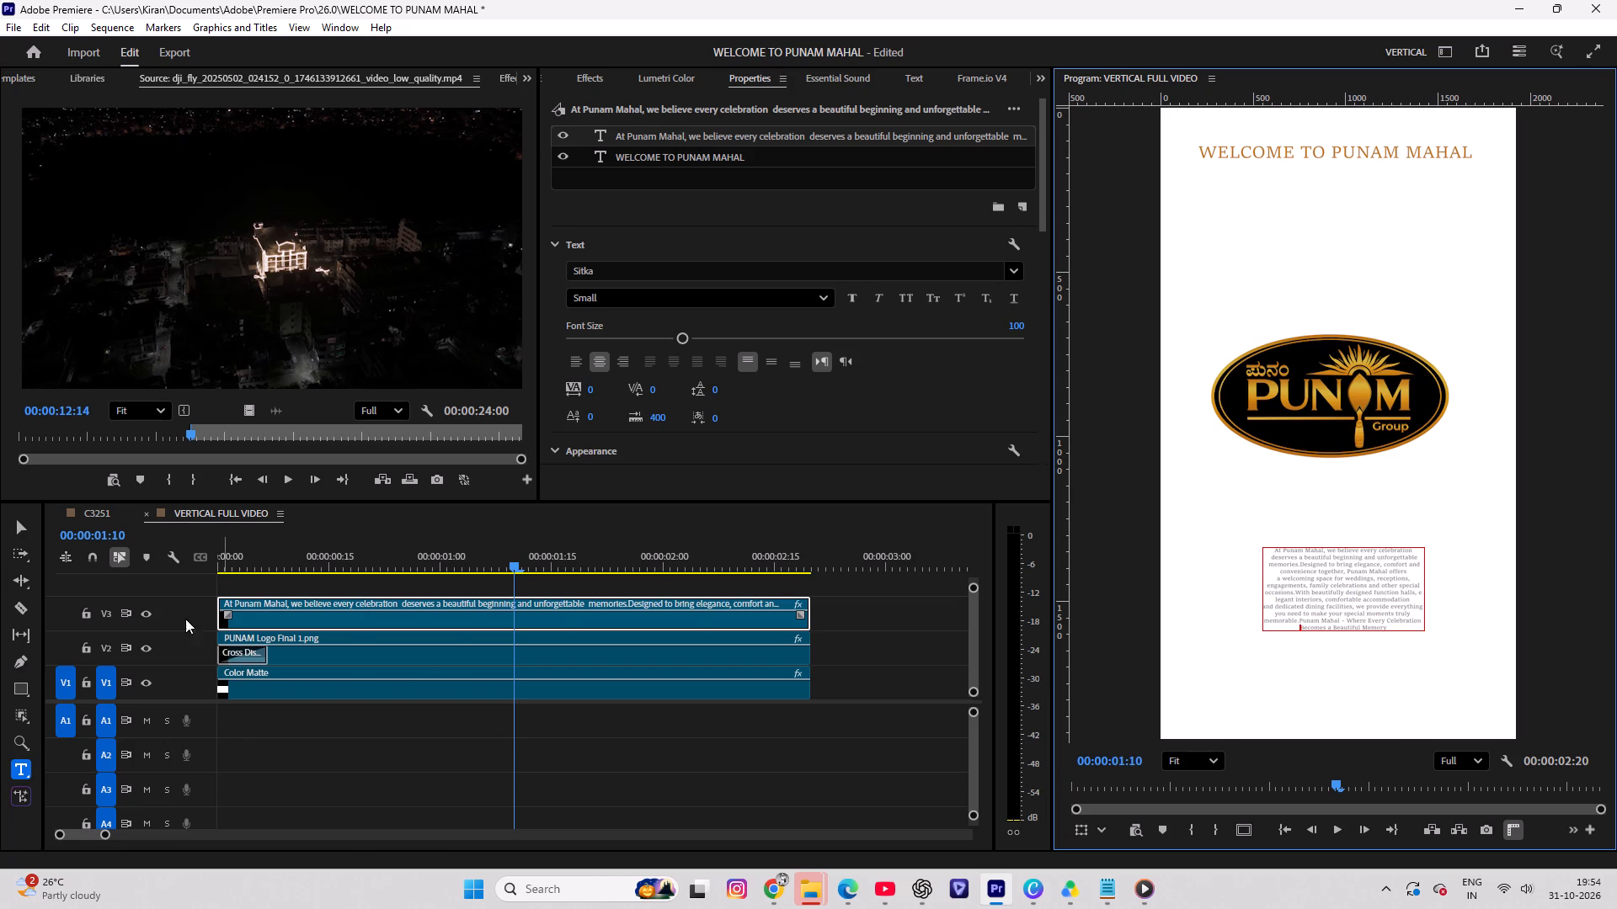
Move the description paragraph's anchor point to its centre and scale the paragraph up to nearly the full frame width.
click(14, 533)
drag(1423, 590, 1552, 598)
scroll(1413, 588, down, 4)
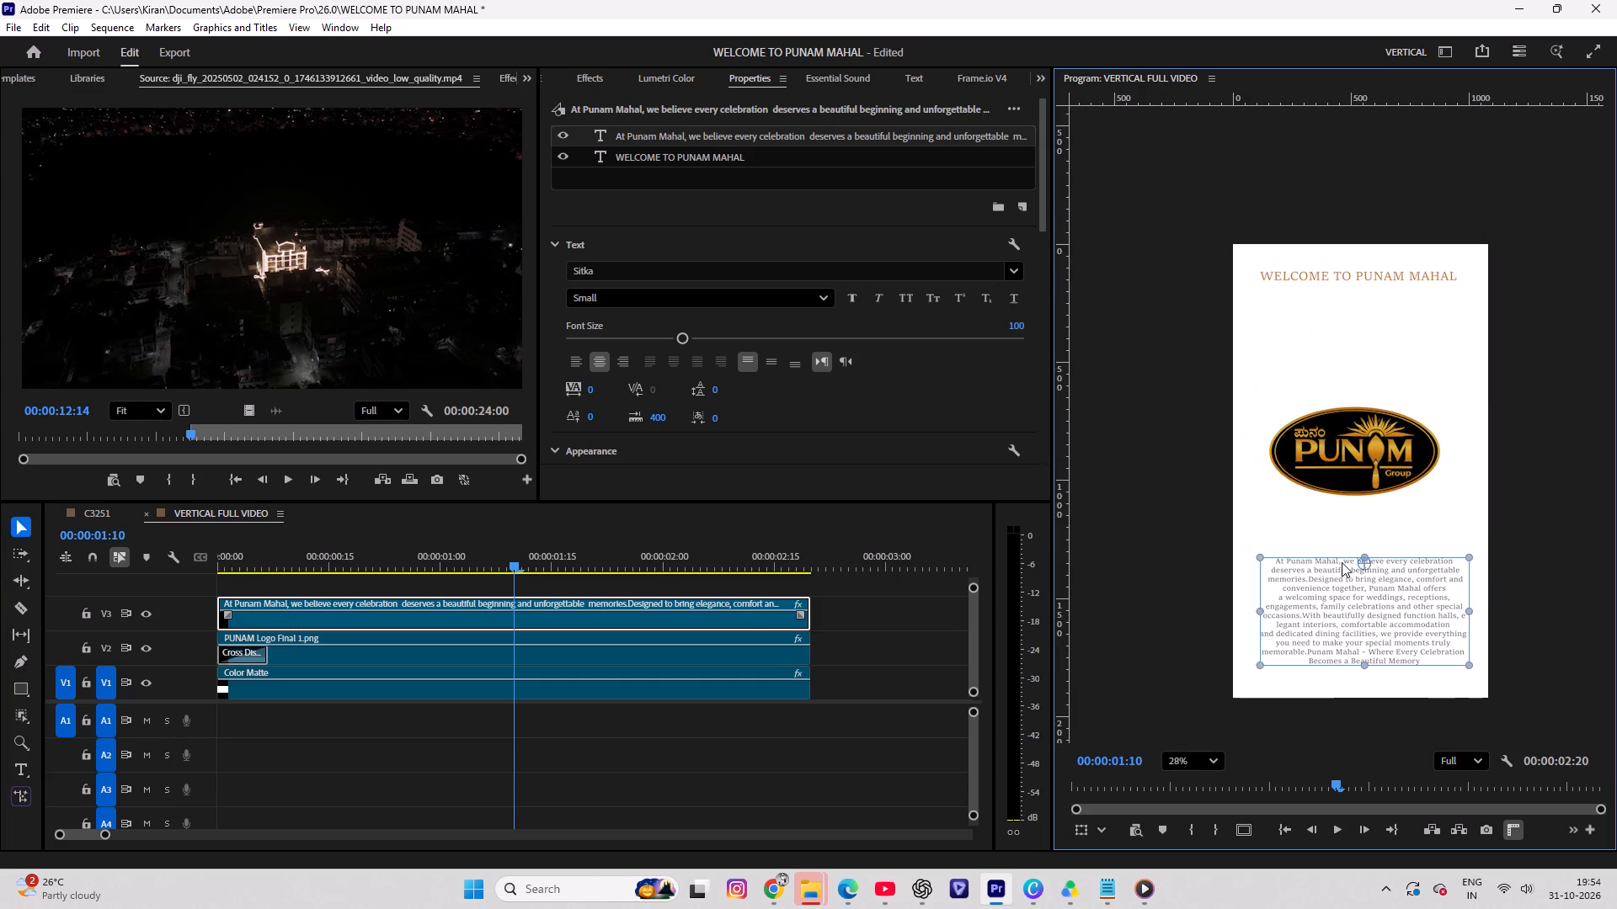
drag(1364, 554, 1364, 545)
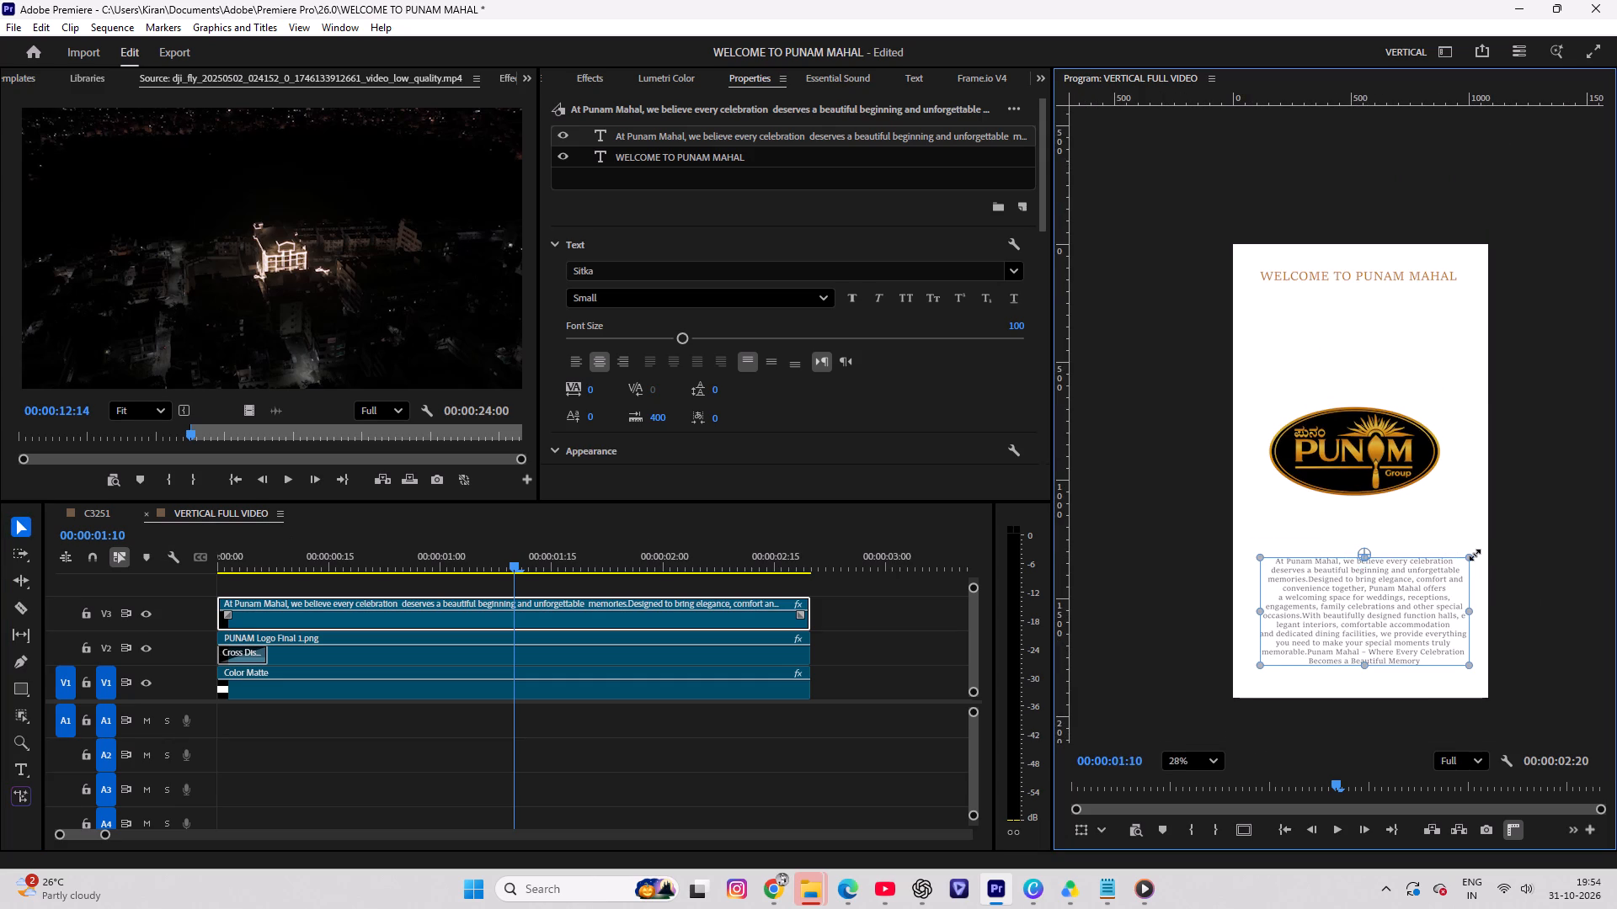
drag(1476, 546, 1477, 539)
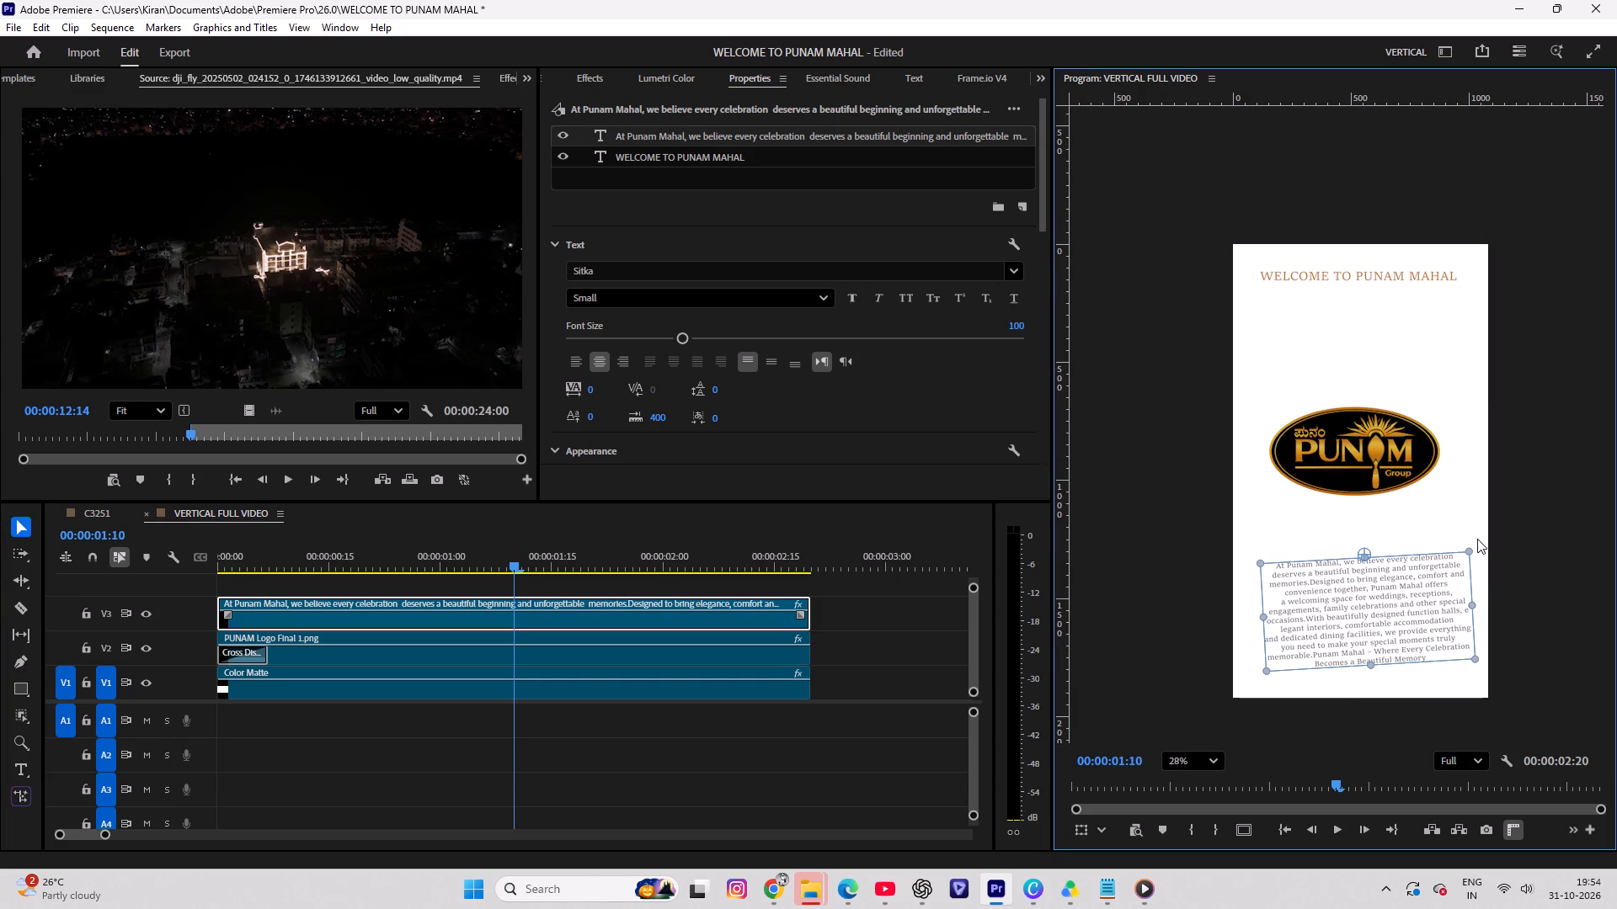
key(ctrl+z)
drag(1366, 550, 1370, 609)
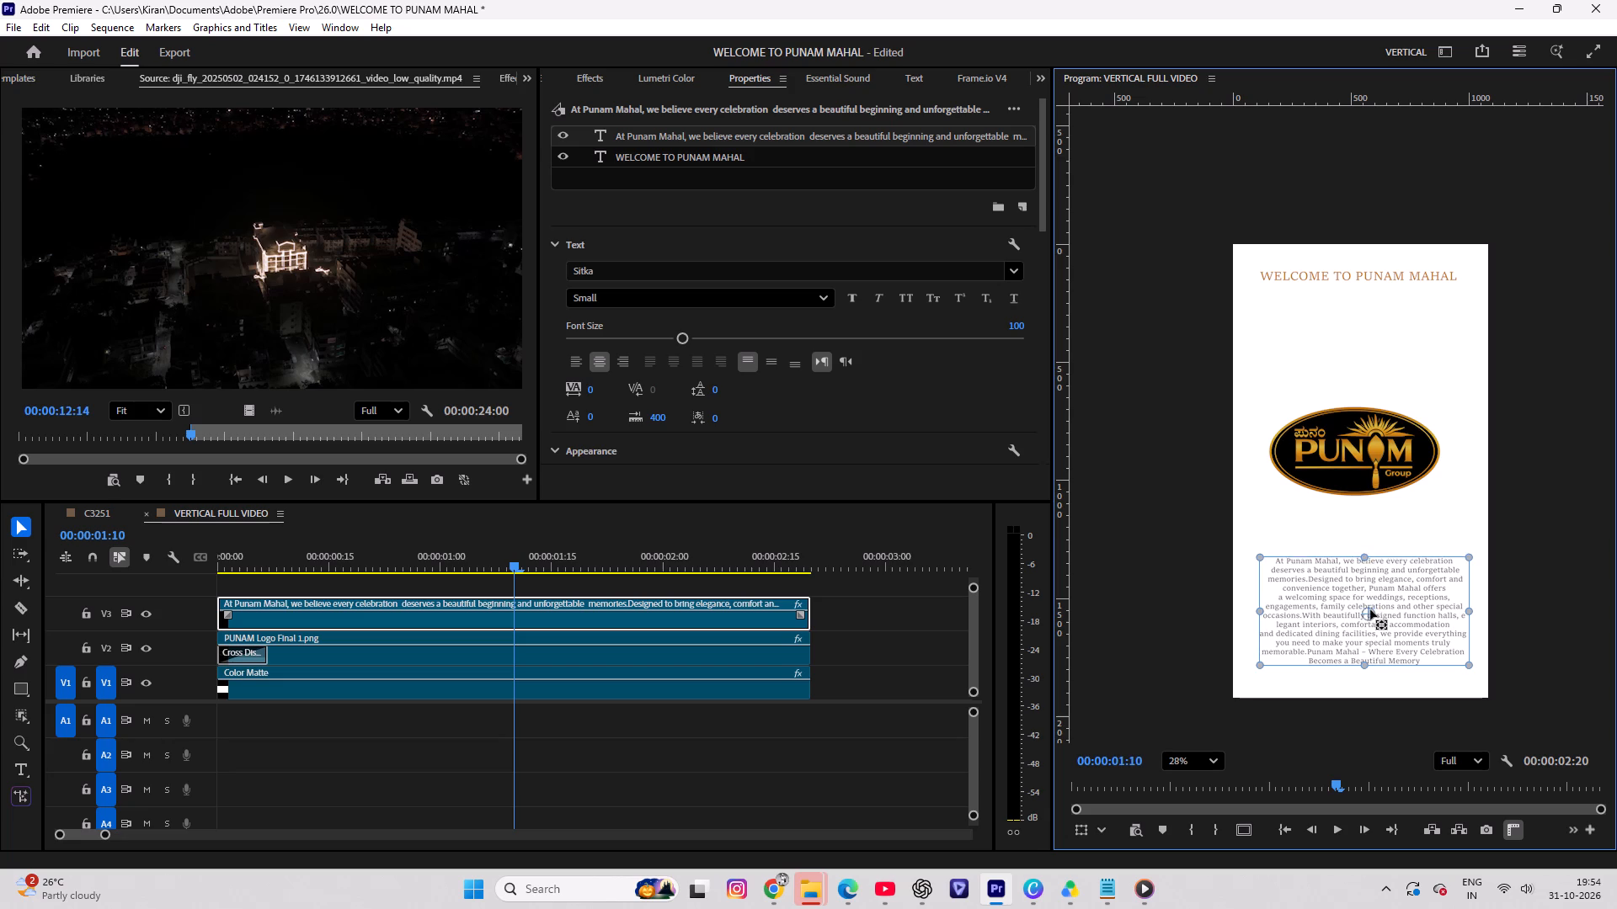
drag(1370, 609, 1364, 611)
drag(1476, 612, 1492, 609)
click(1365, 552)
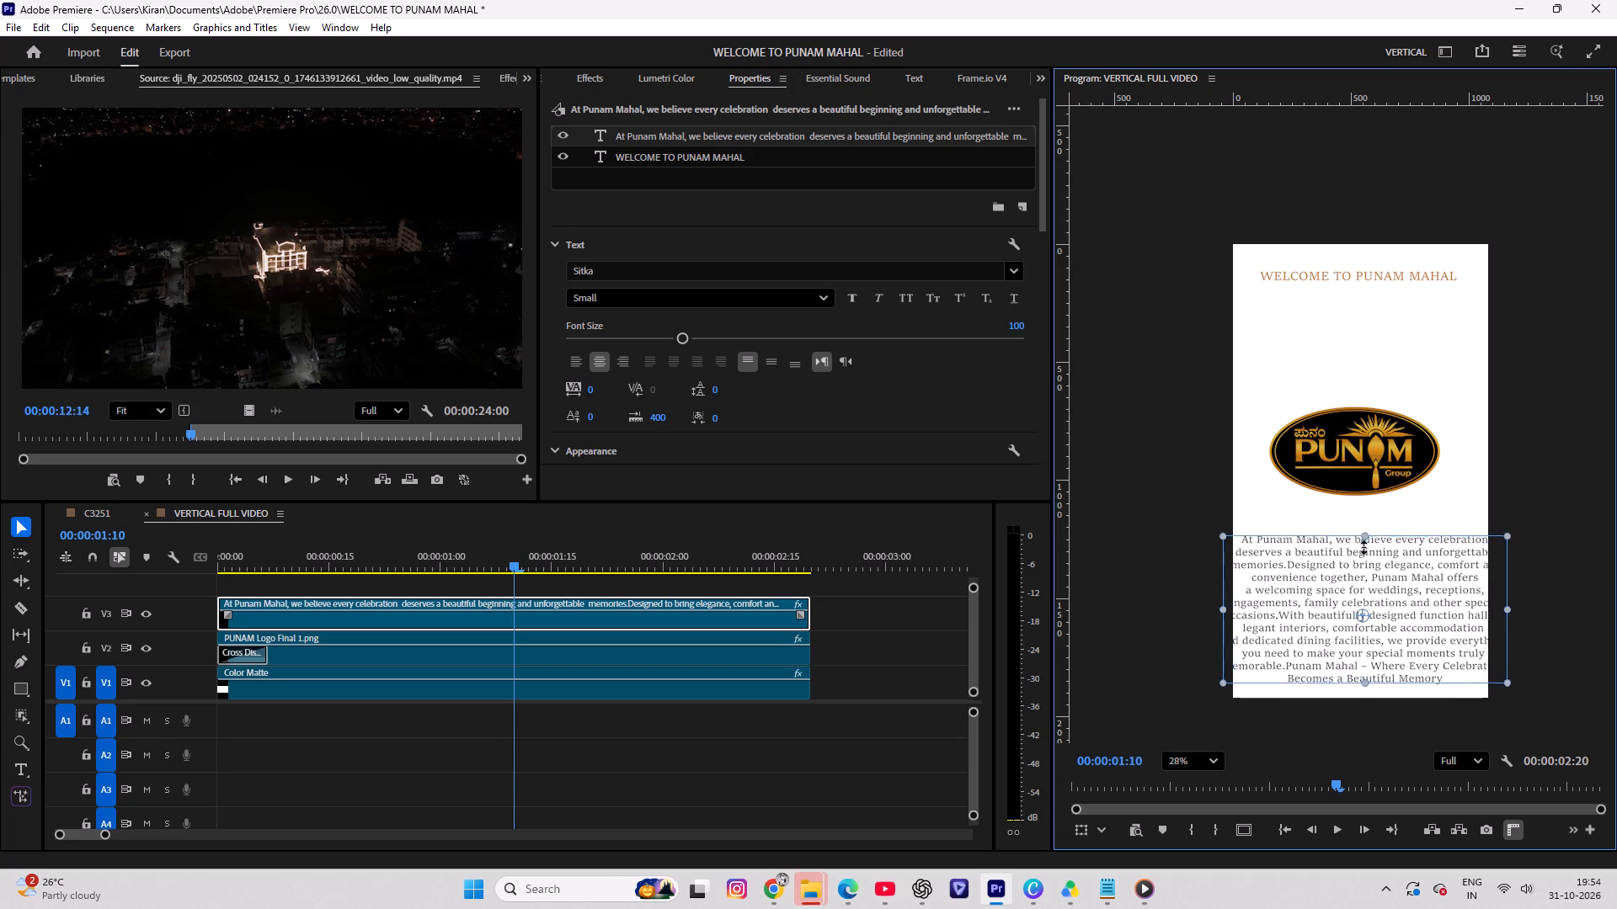
Move the PUNAM logo up to about 529 X, 713 Y, leaving more space above the description.
double_click(1366, 454)
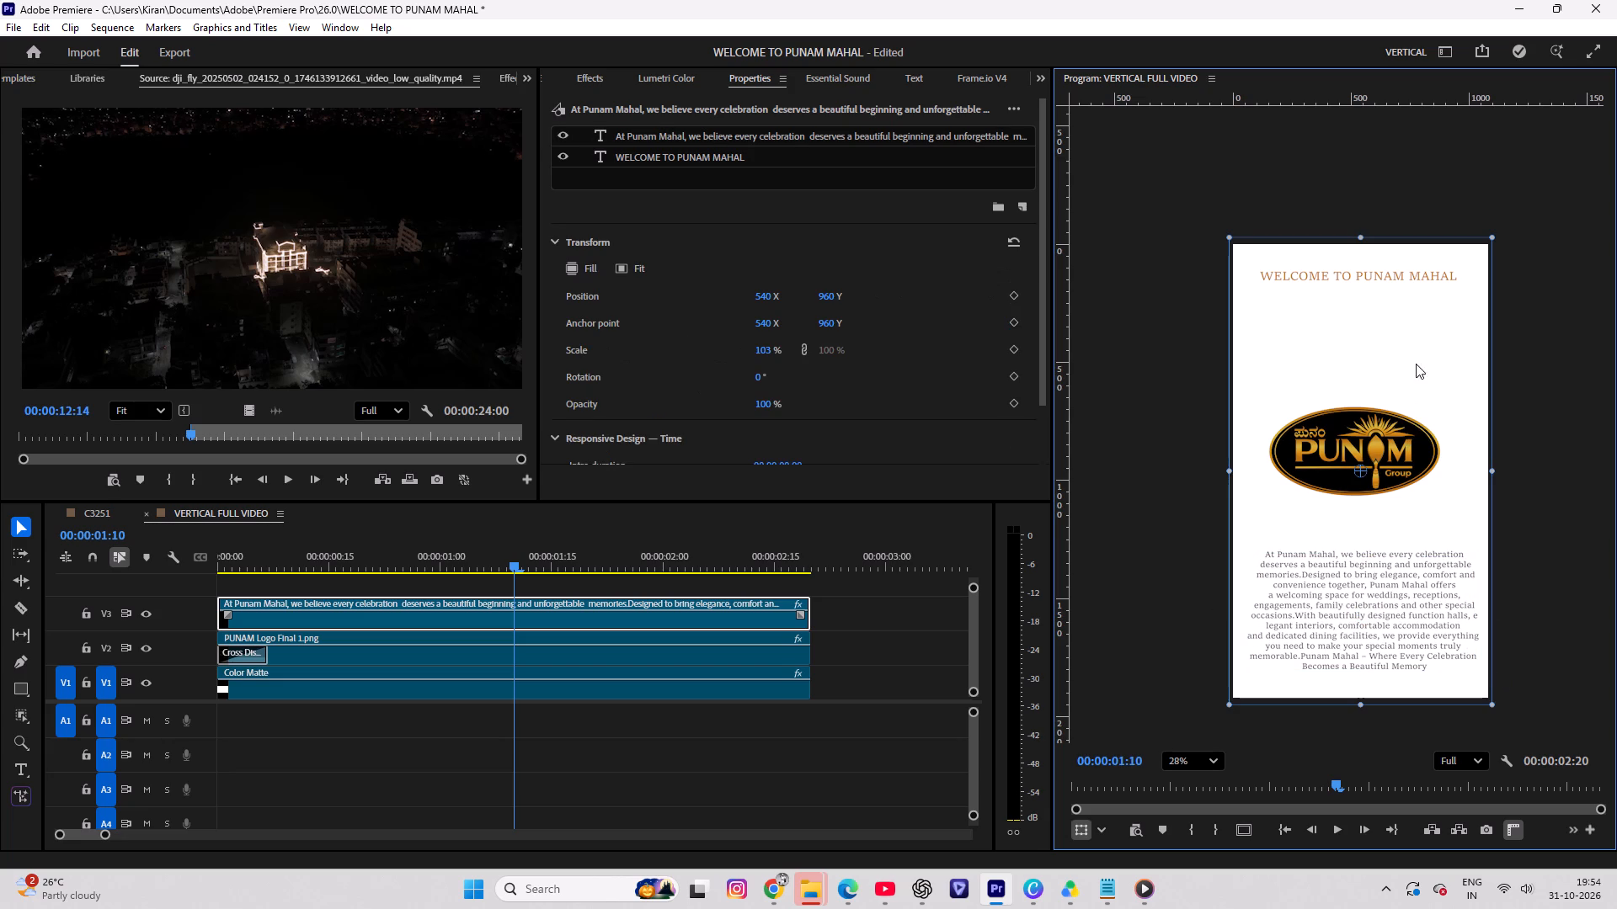
click(1402, 355)
click(296, 638)
drag(1393, 439, 1412, 413)
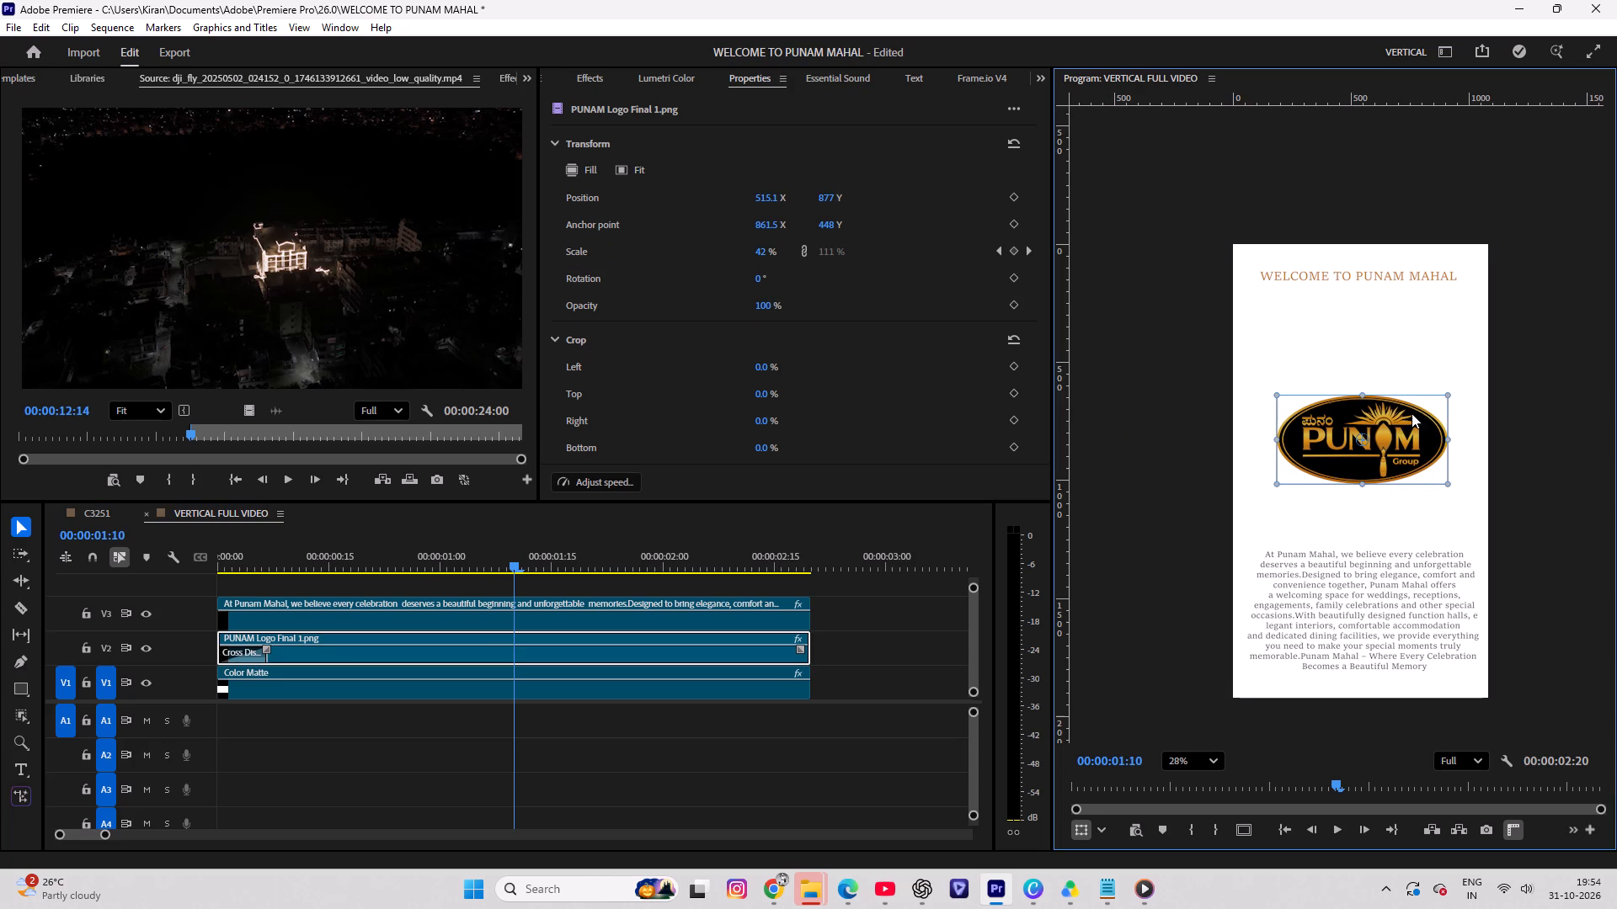
drag(1412, 413, 1396, 401)
Move the description paragraph up closer beneath the logo, keeping it horizontally centred in the frame.
double_click(1386, 584)
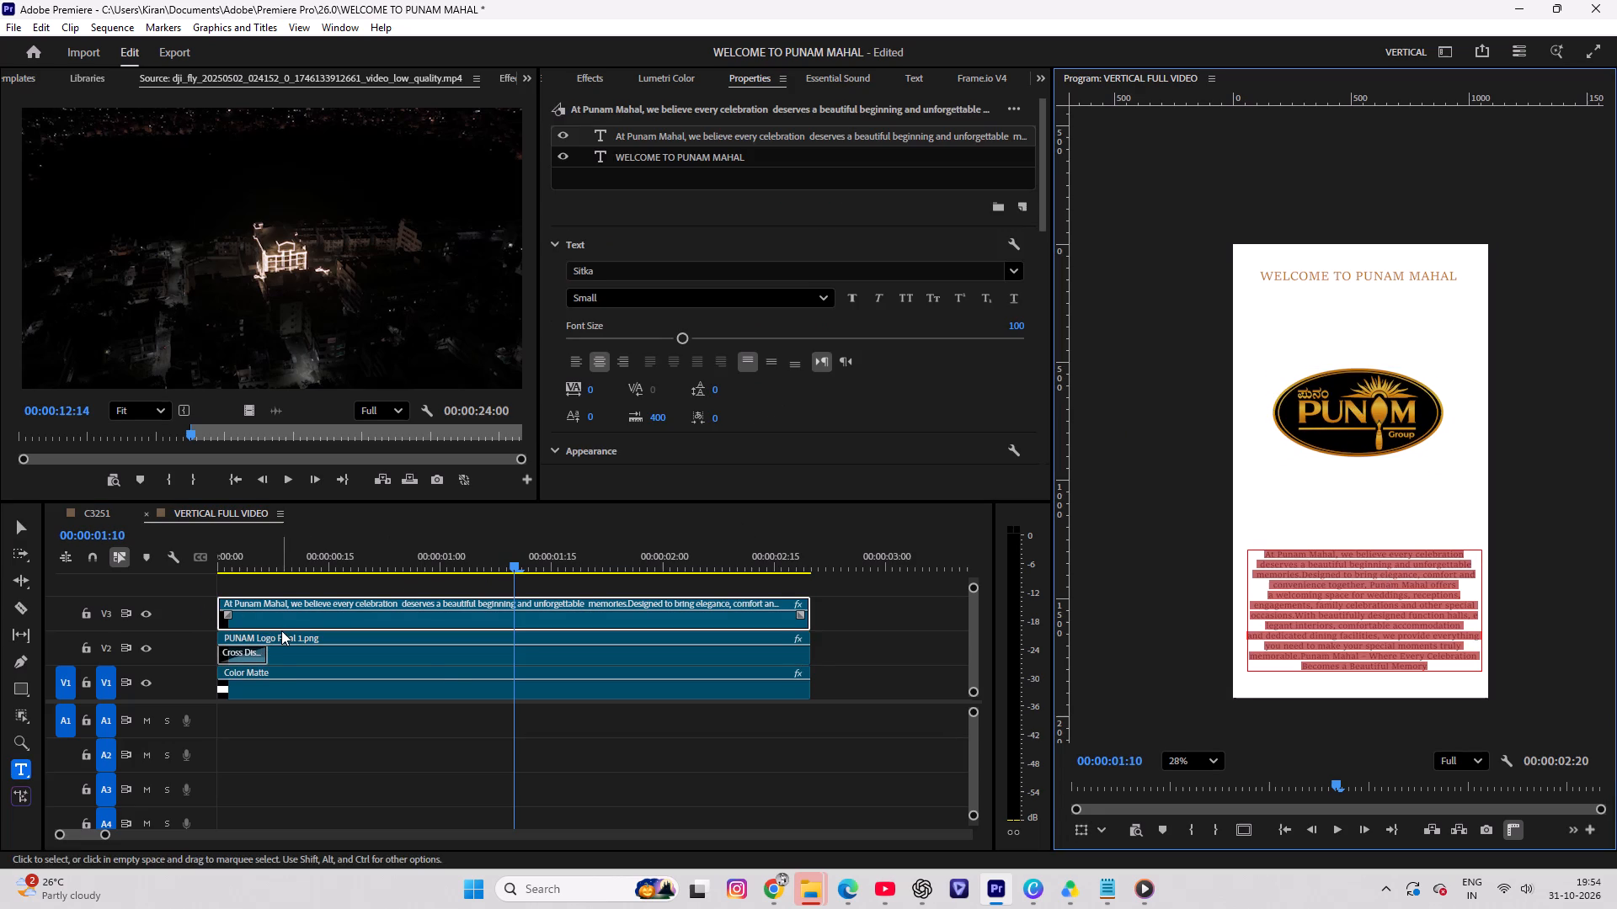
click(316, 604)
click(29, 528)
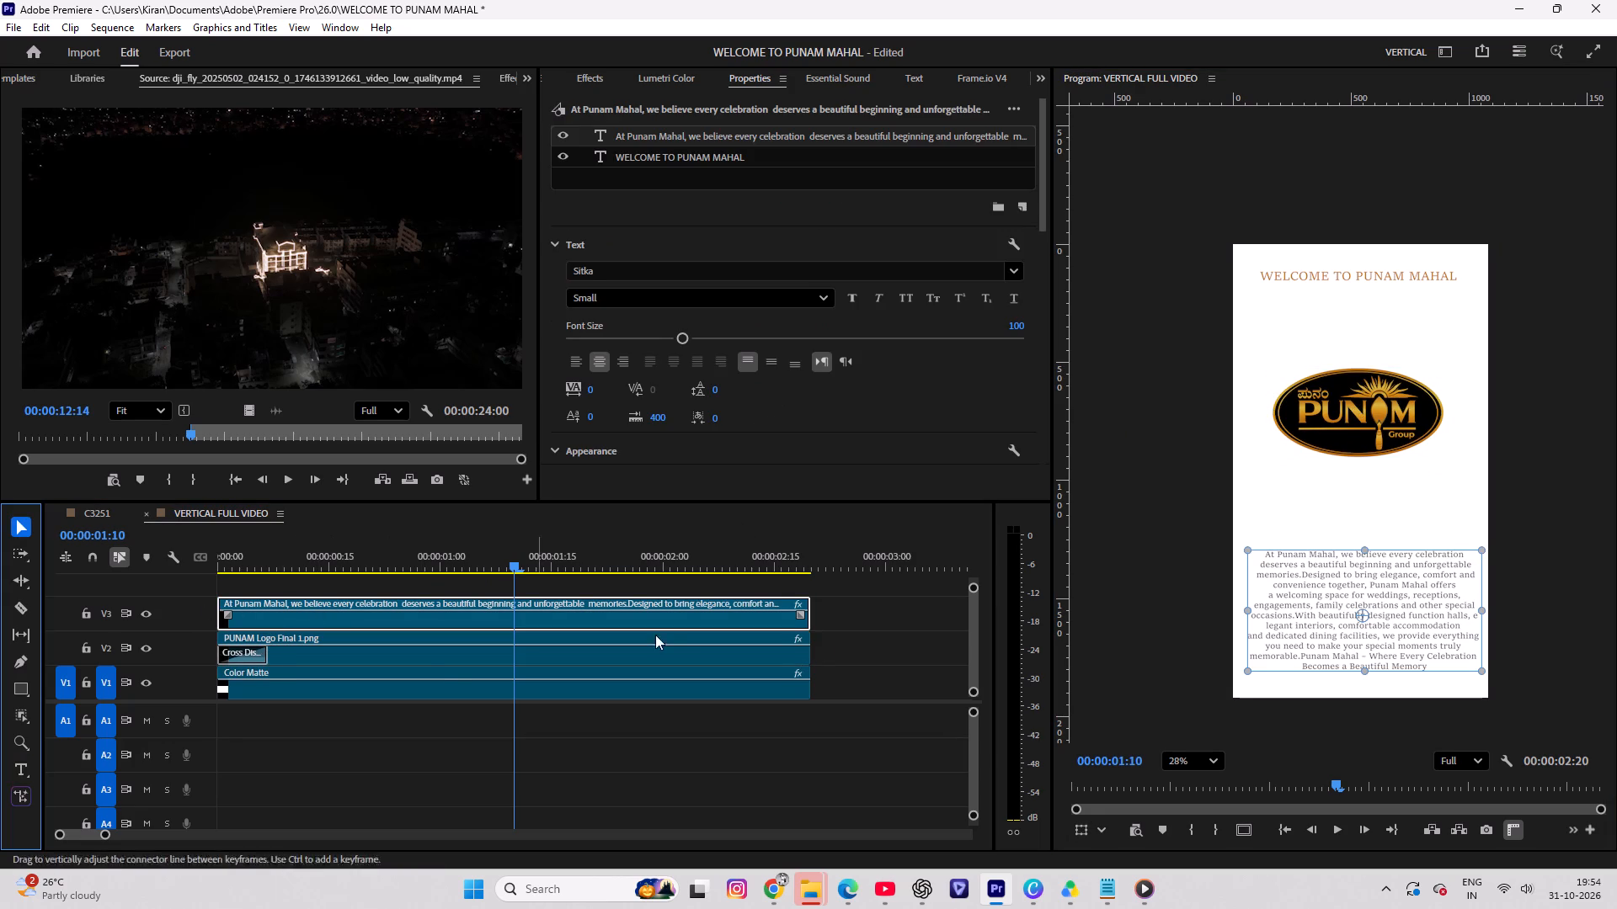
drag(1331, 580, 1337, 535)
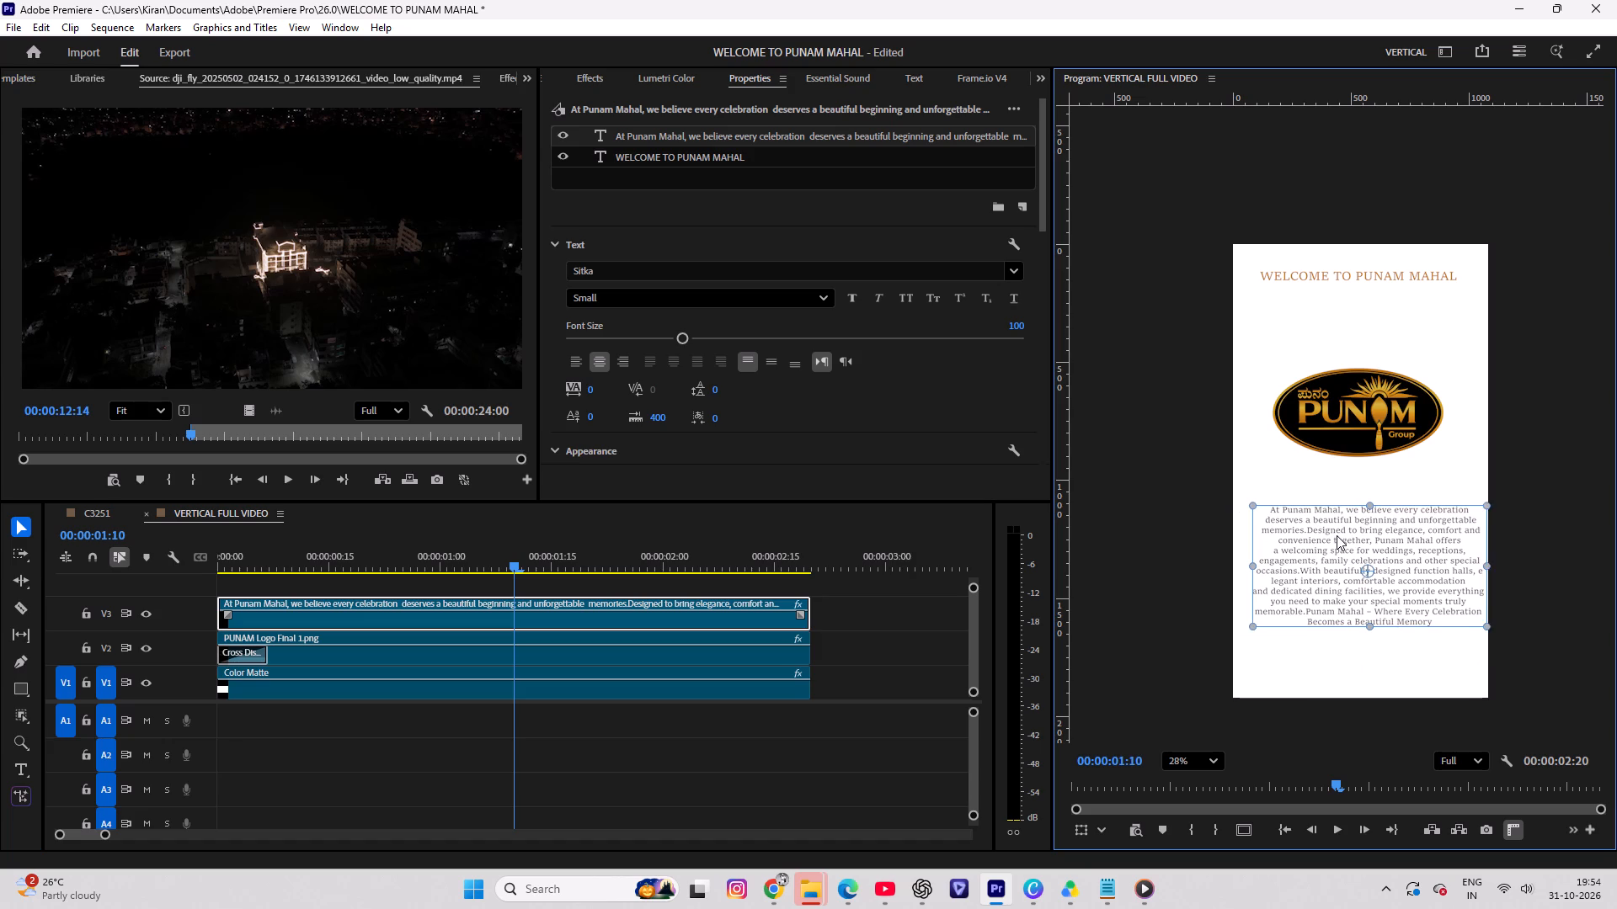
drag(1337, 535, 1331, 535)
Set the fill colour of the whole description paragraph to black, 000000.
triple_click(1331, 535)
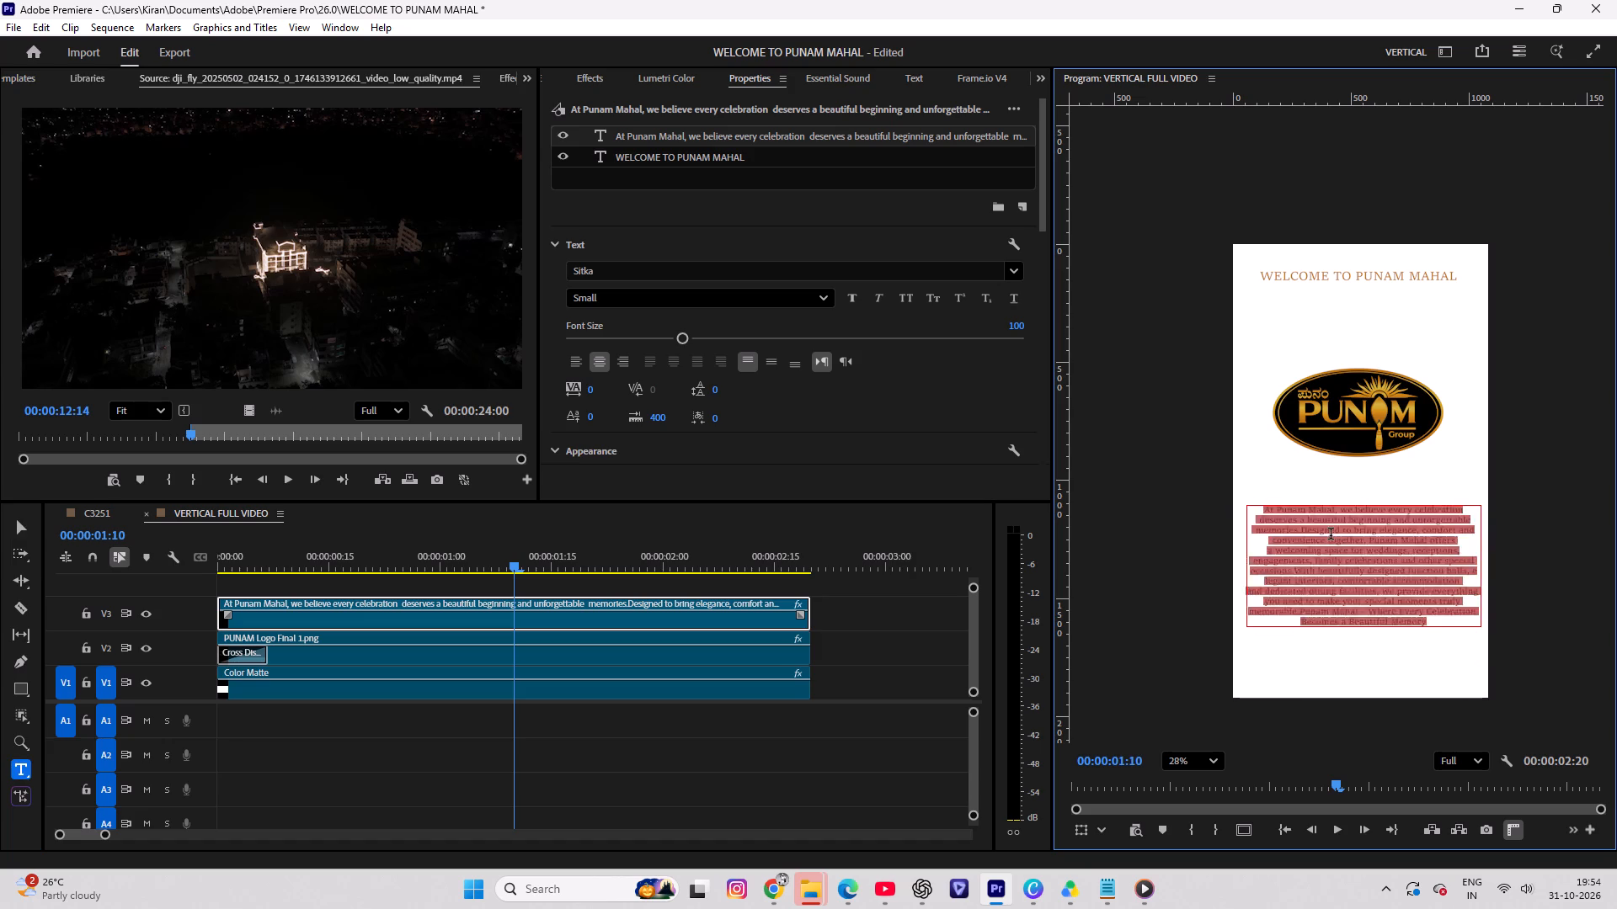
scroll(784, 450, down, 6)
click(594, 401)
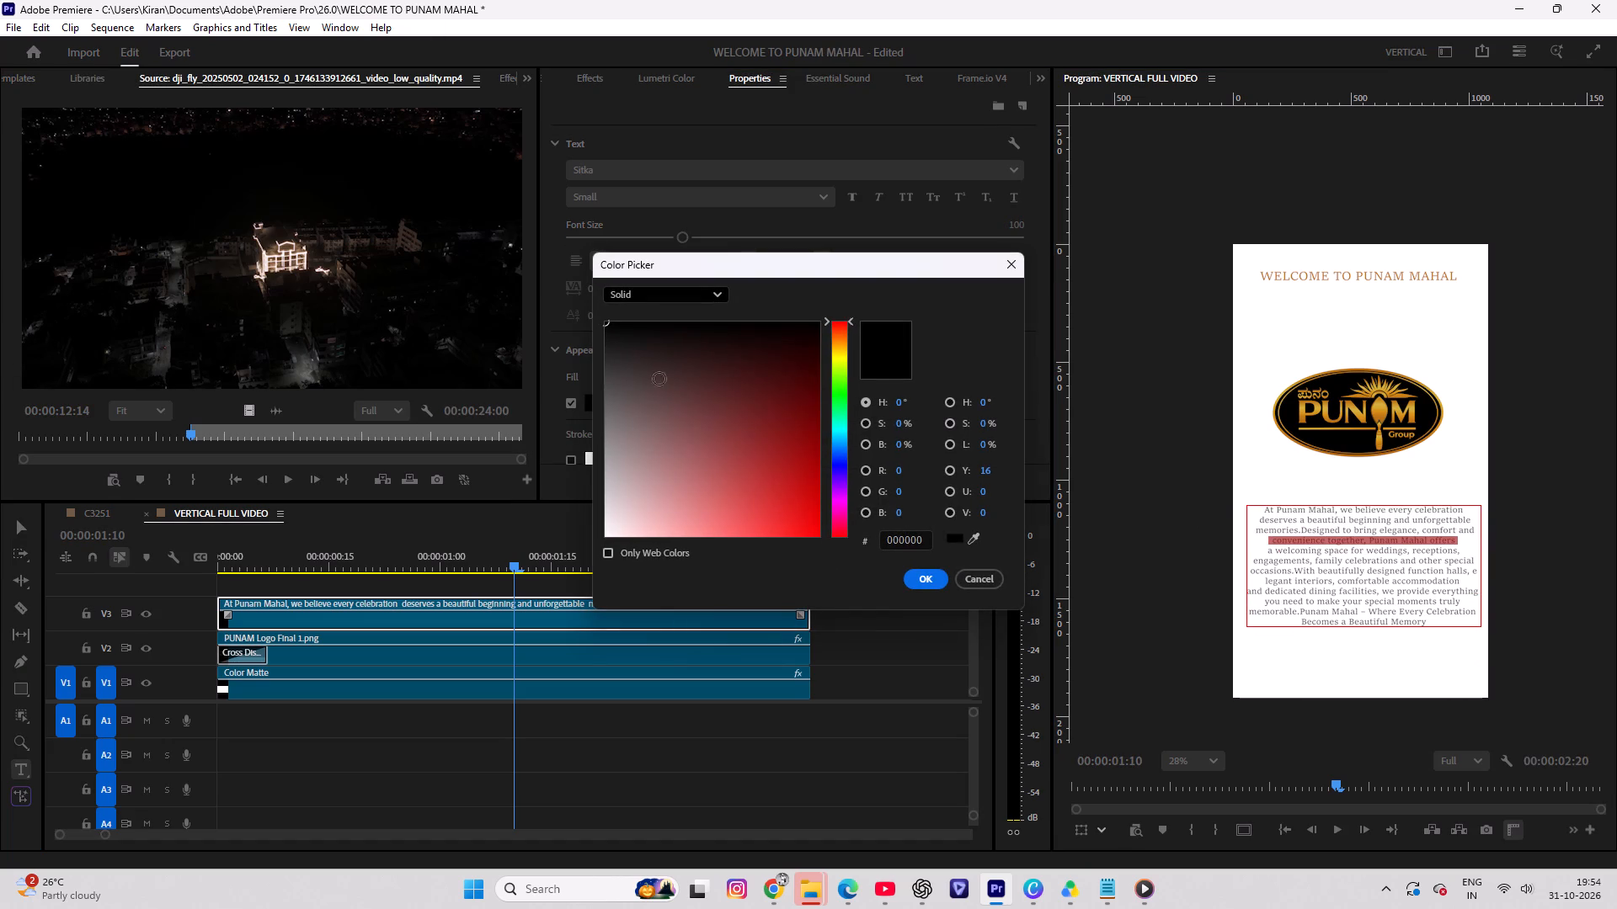
drag(619, 329, 441, 198)
key(ctrl+a)
double_click(1323, 573)
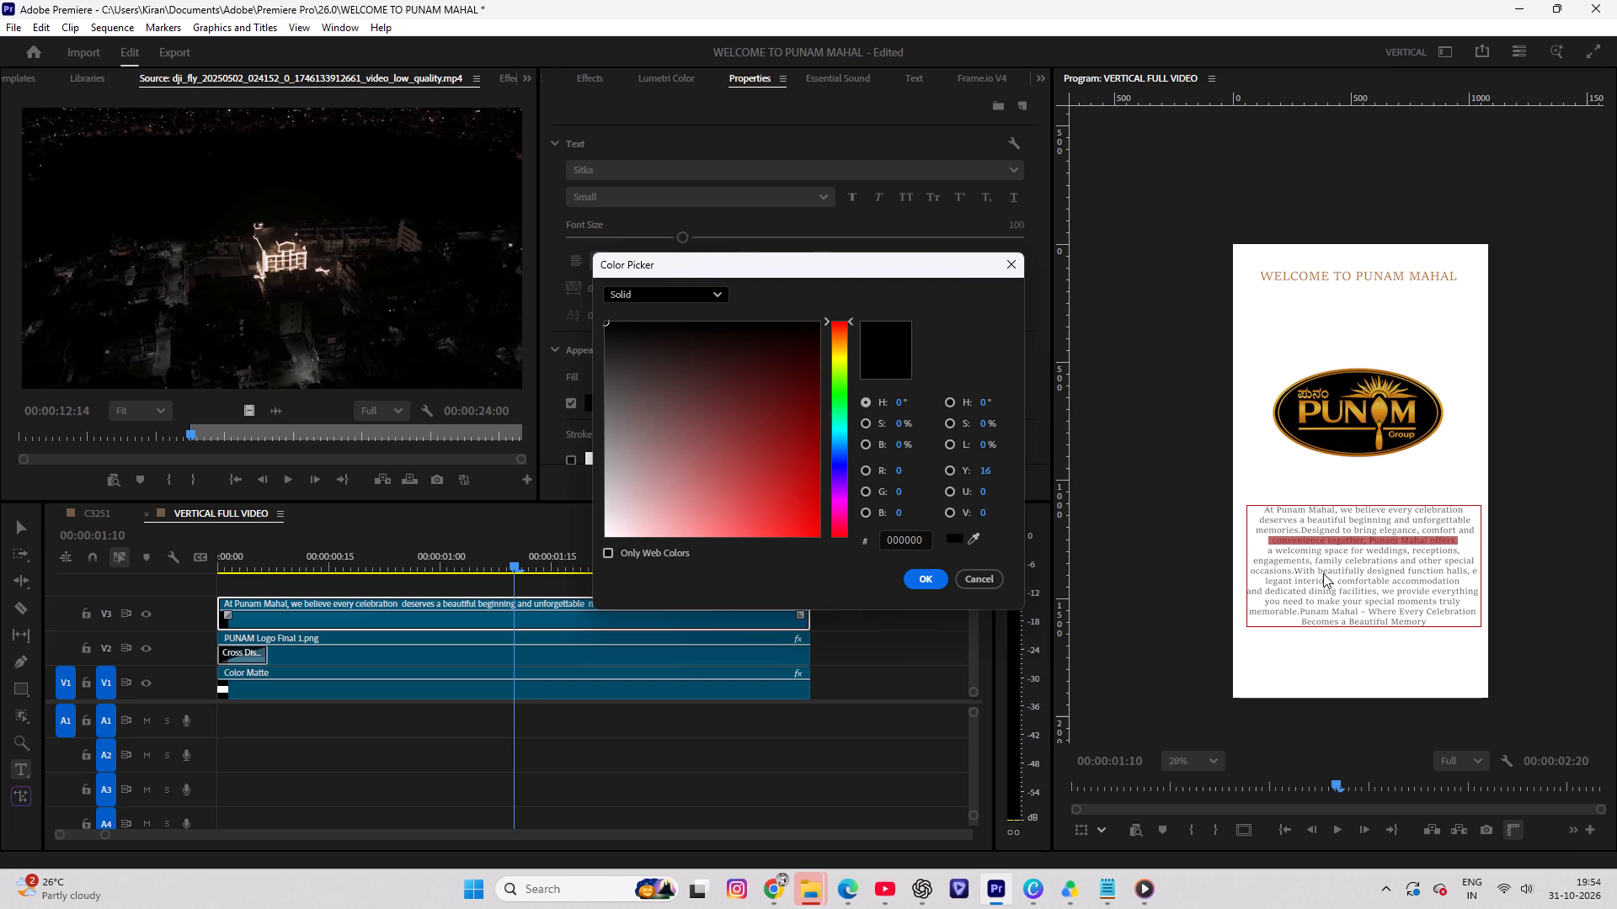
click(1325, 555)
click(926, 576)
click(1396, 567)
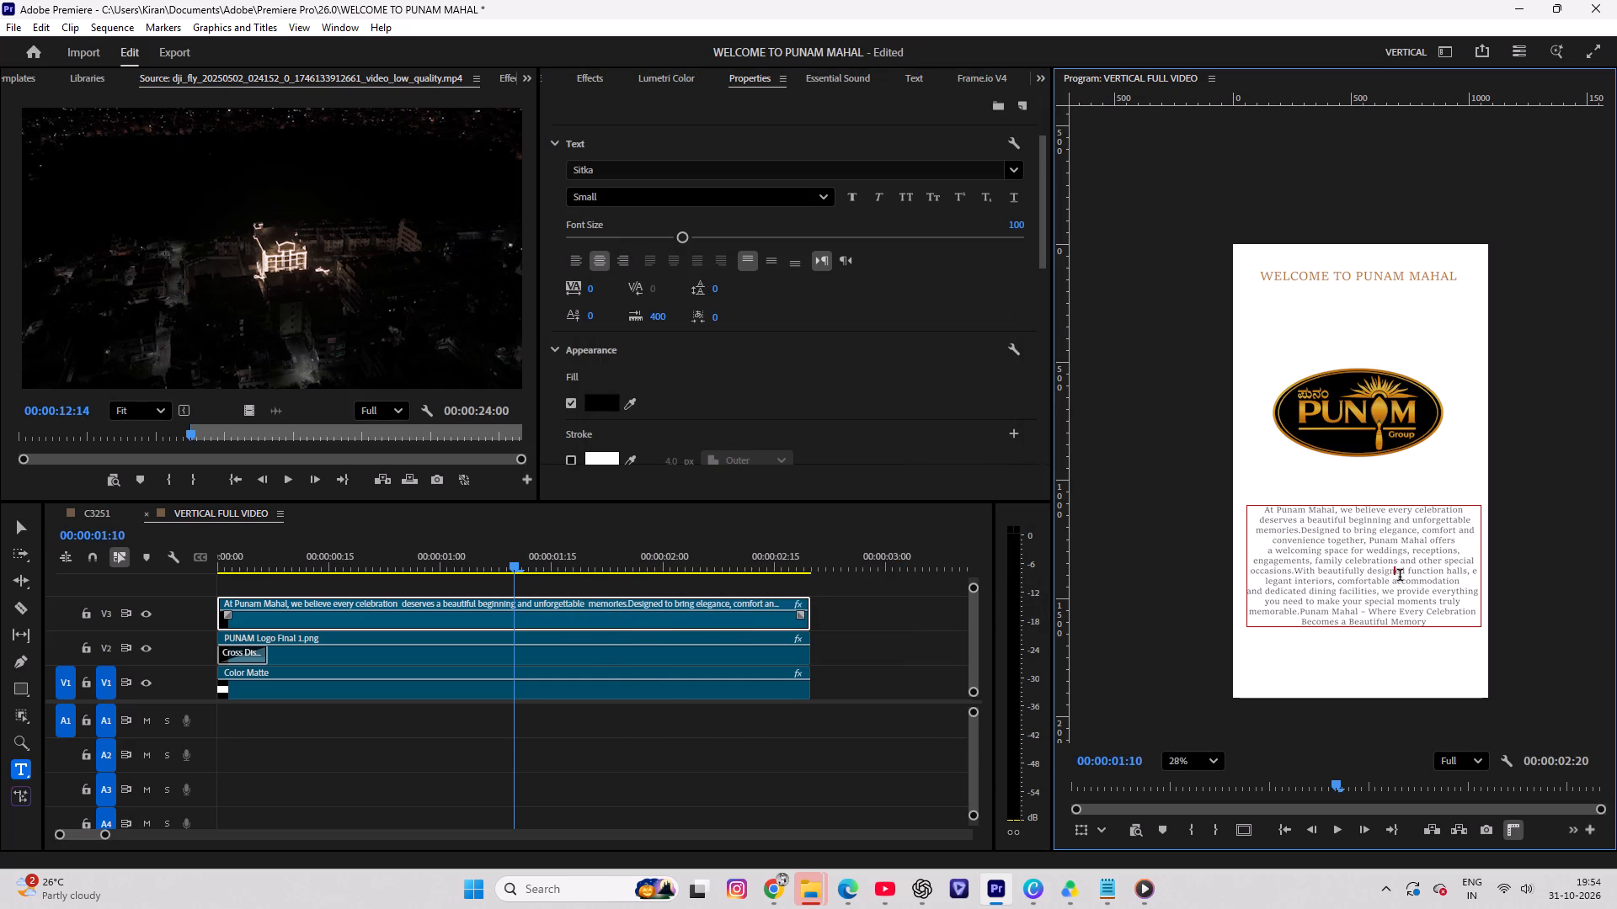
key(ctrl+a)
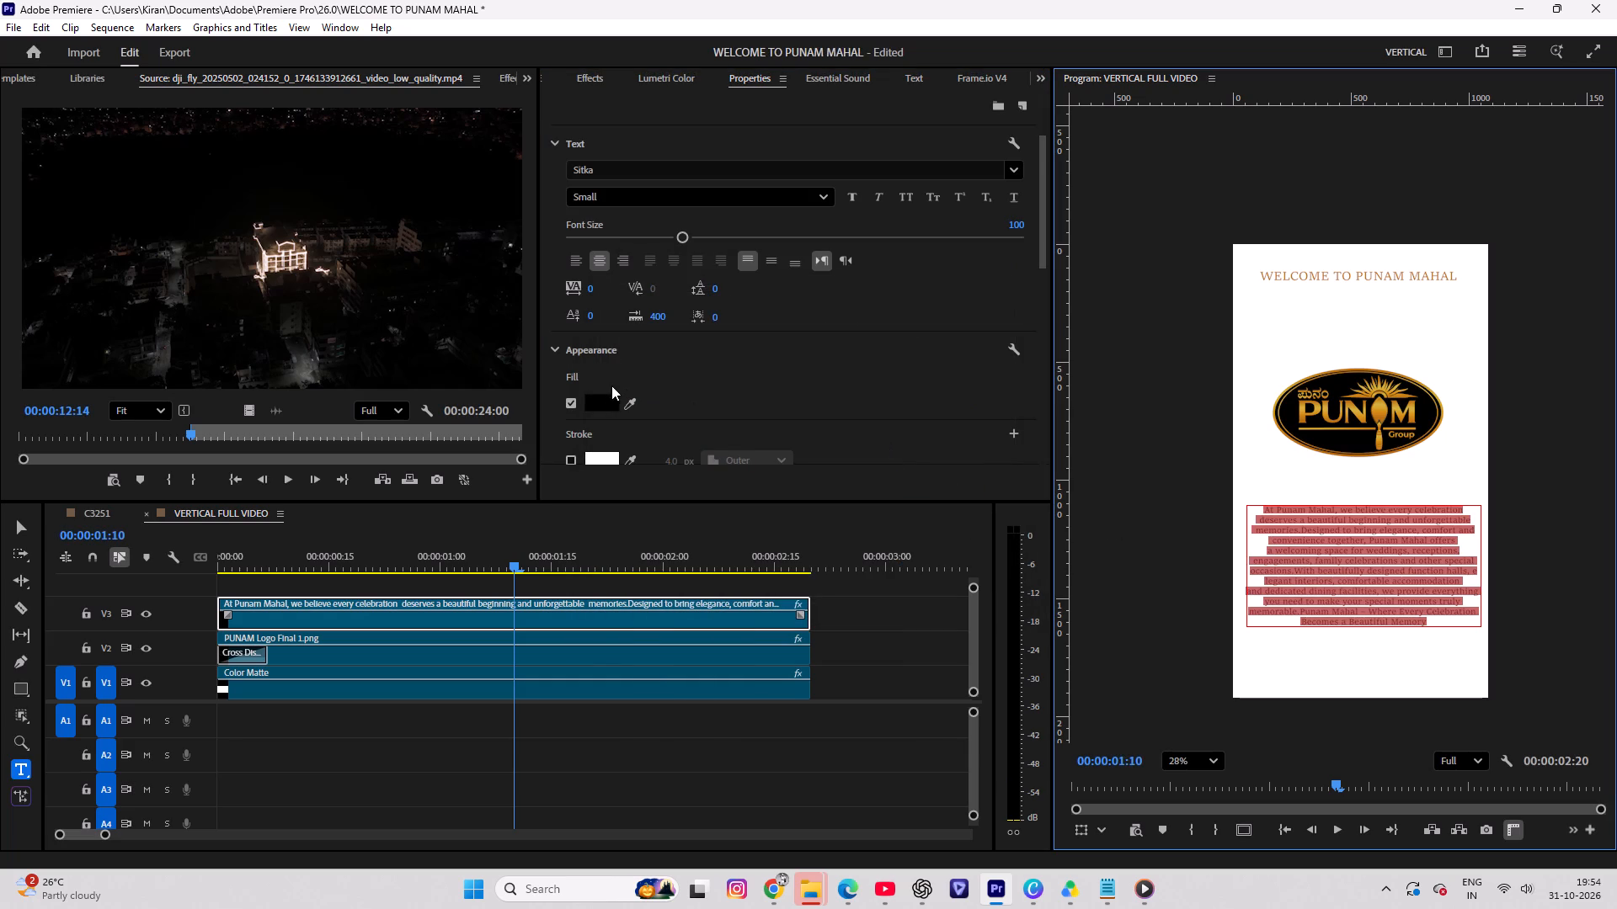
click(607, 397)
drag(654, 344, 478, 267)
click(925, 579)
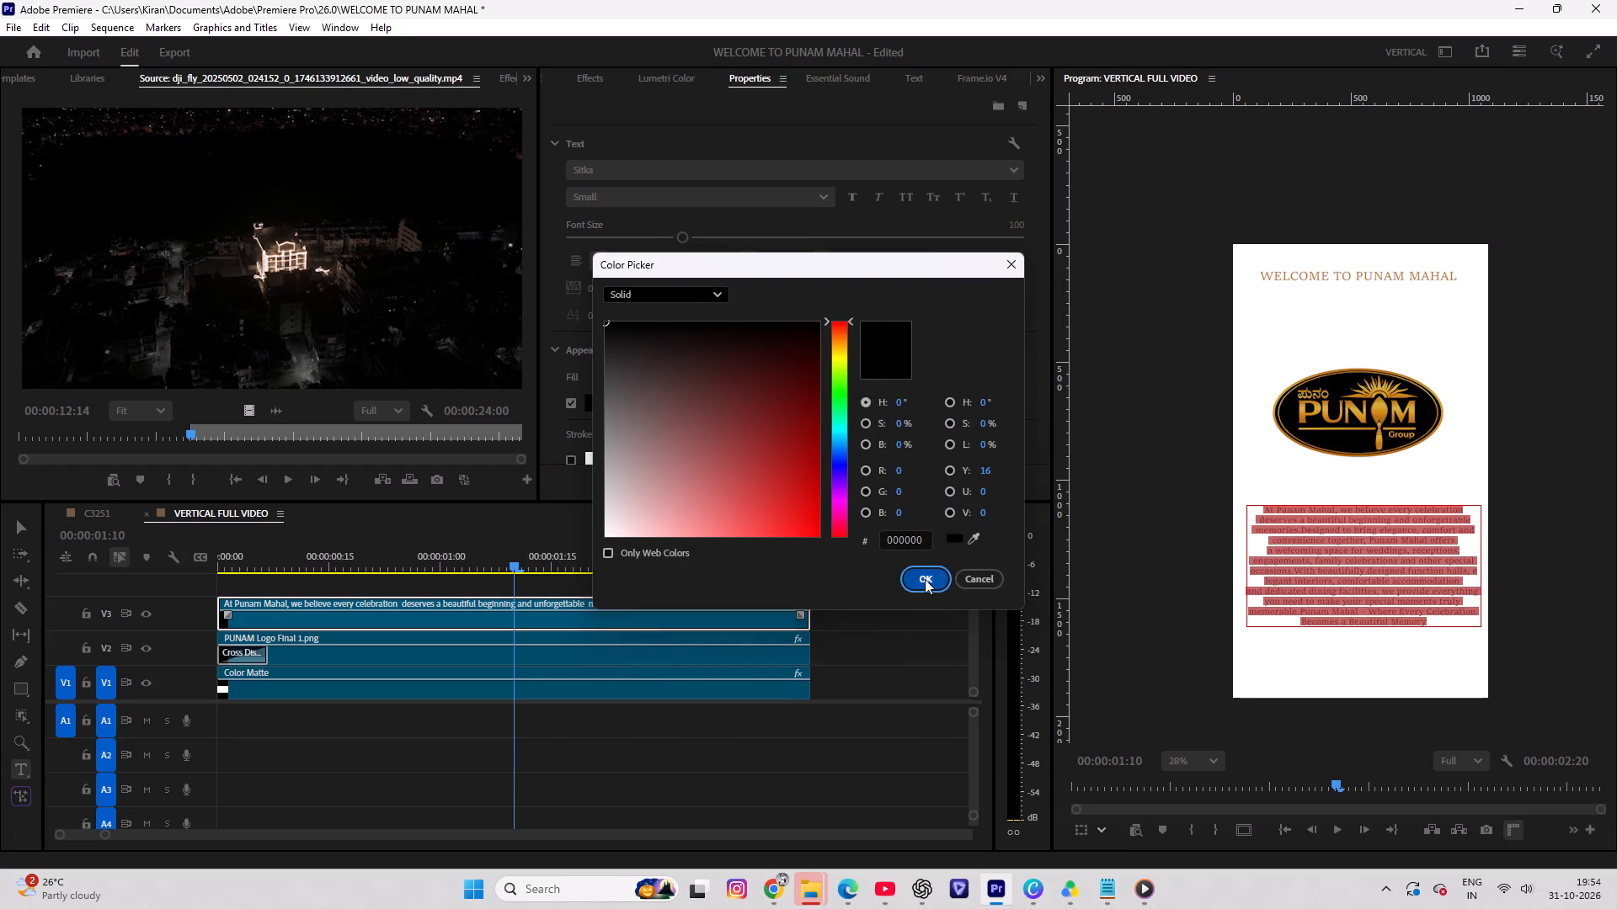
click(813, 655)
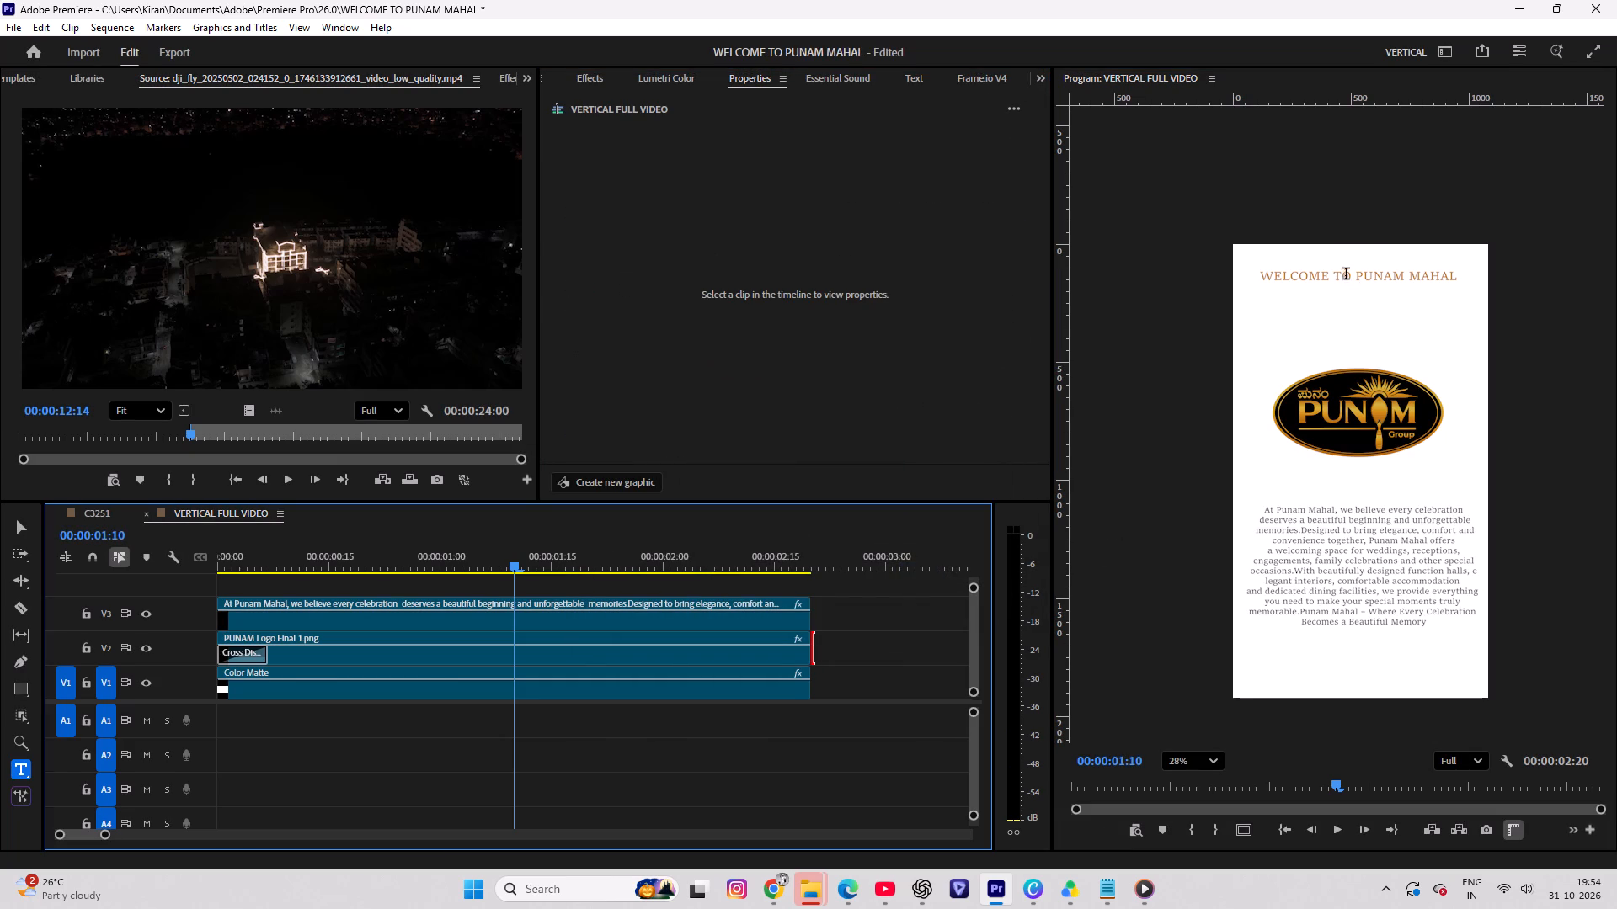
Move the WELCOME TO PUNAM MAHAL heading down to sit just above the logo.
click(1346, 275)
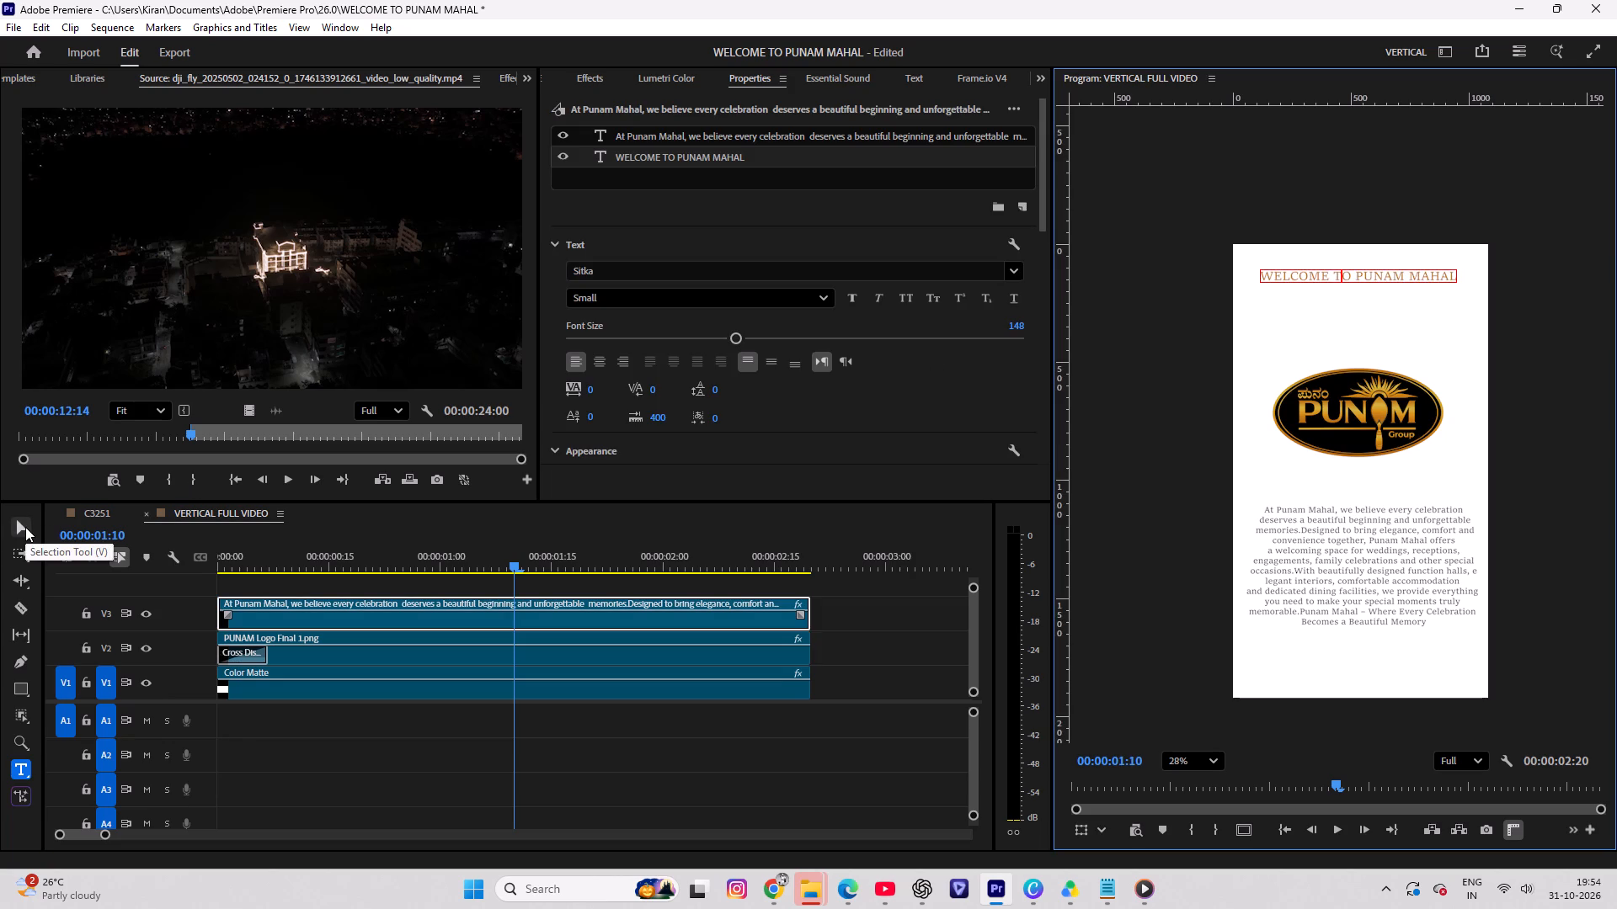
key(ctrl+z)
click(18, 523)
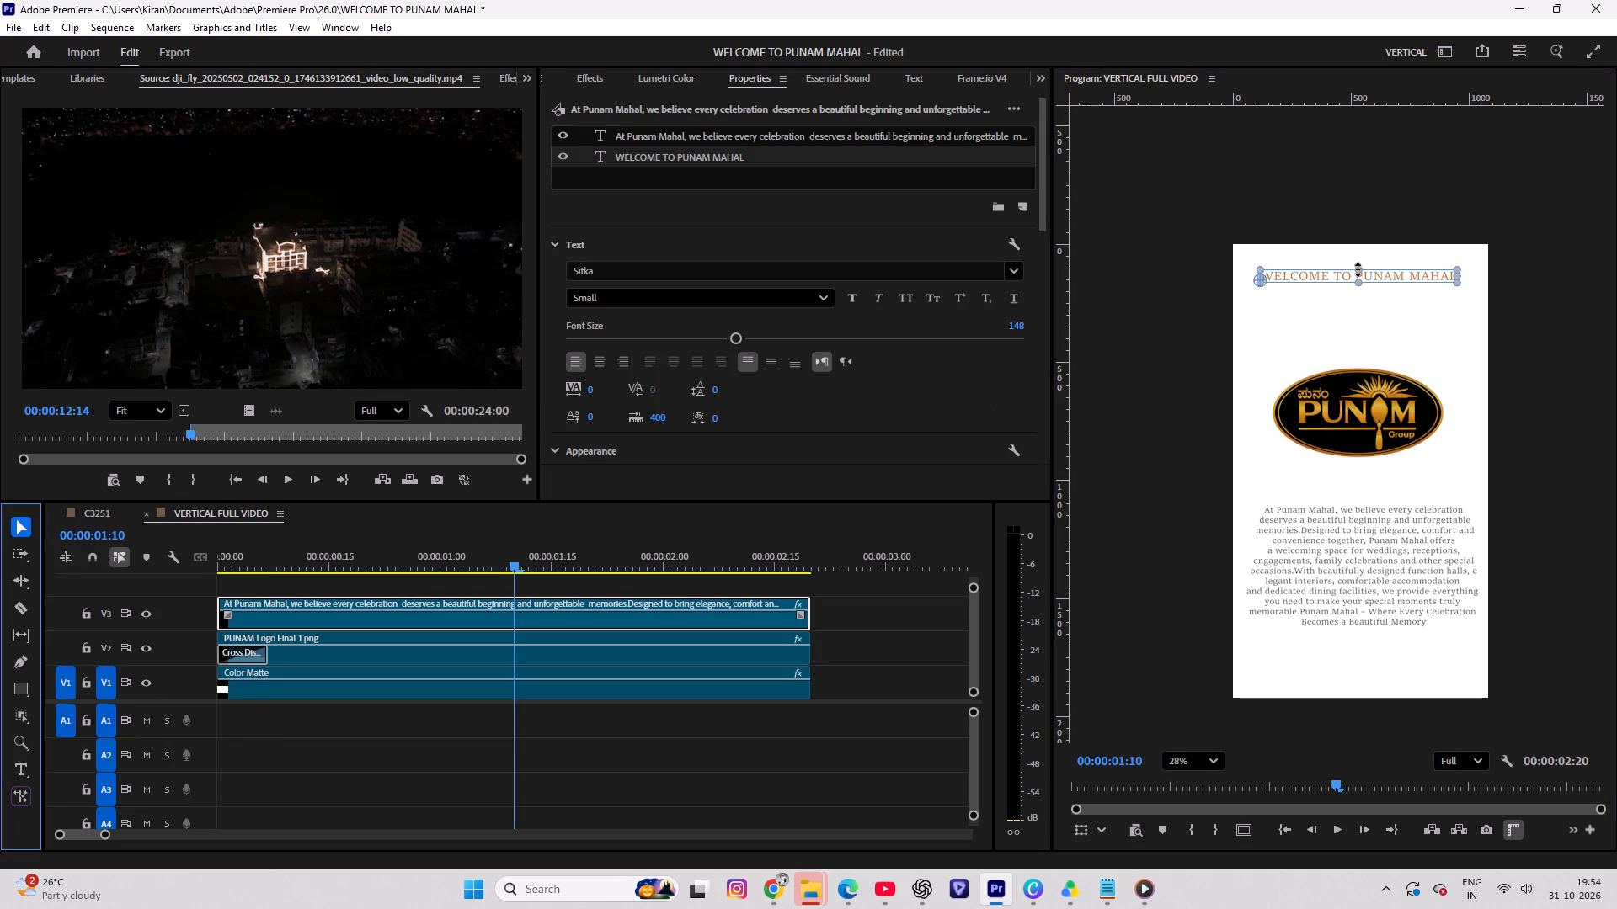
drag(1326, 274, 1332, 329)
Shift the PUNAM logo horizontally to about 561 X, 710 Y so it lines up beneath the heading.
click(1364, 425)
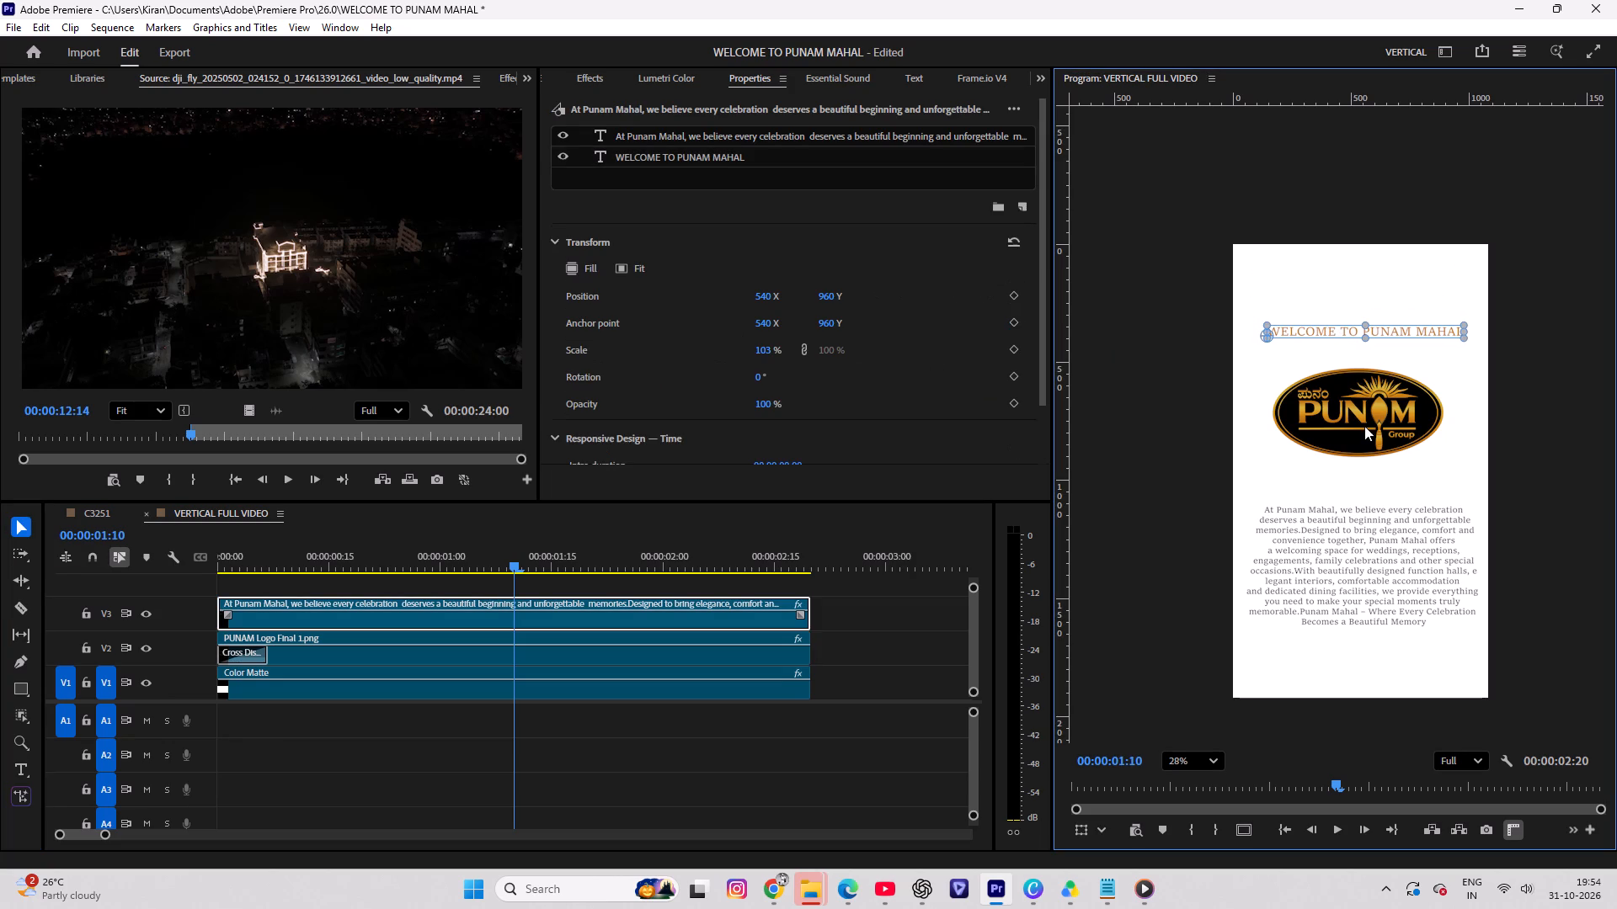
double_click(1374, 422)
click(332, 662)
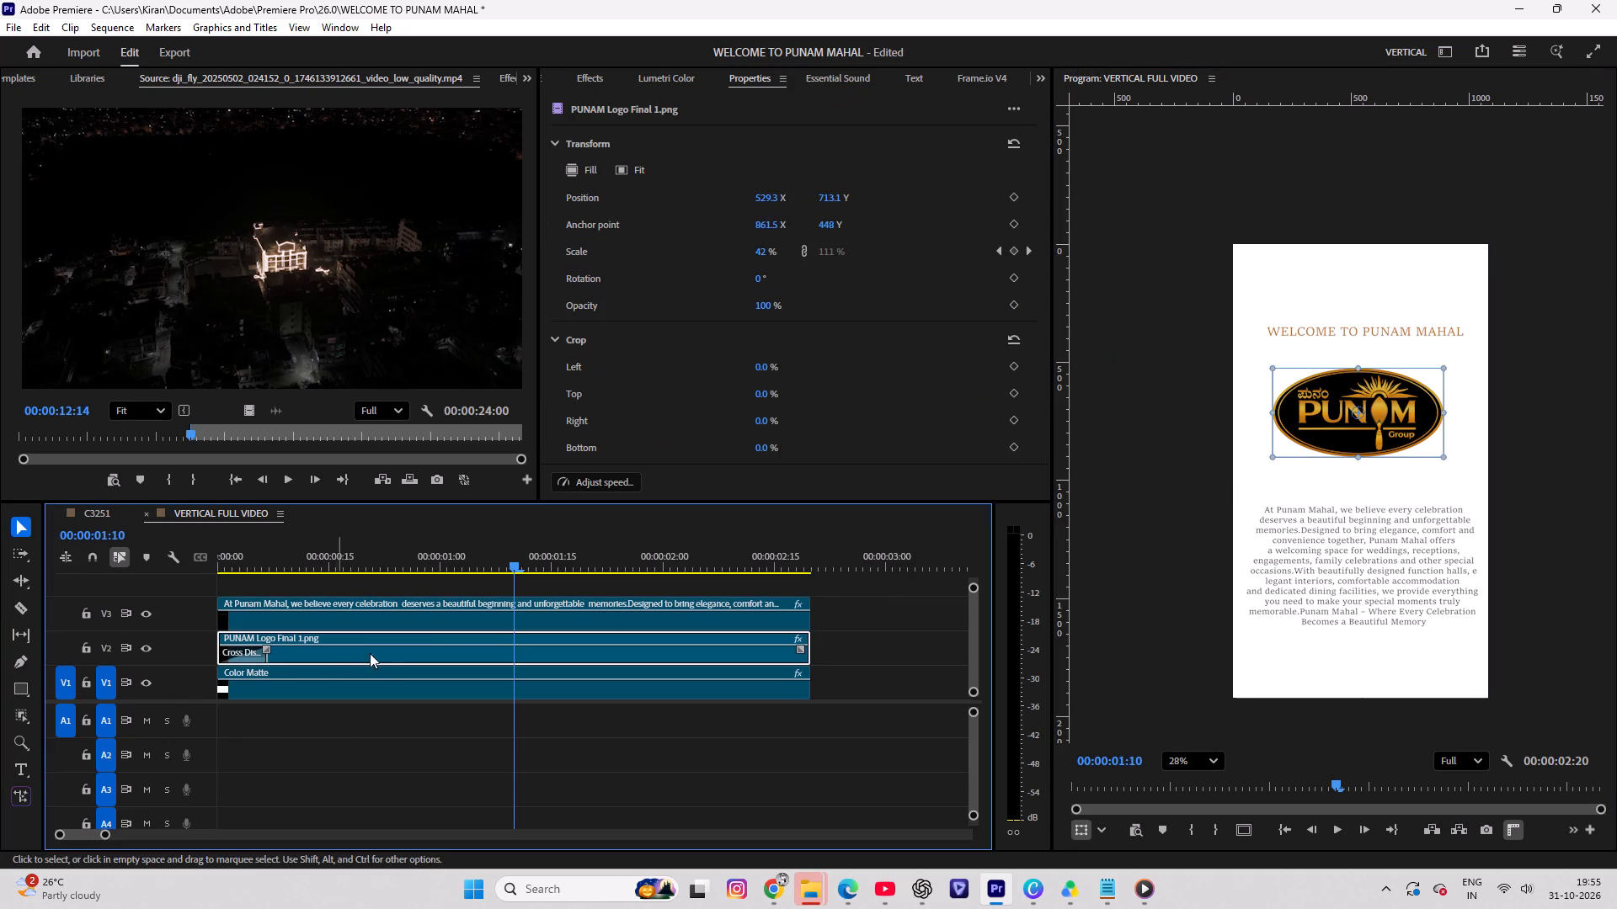
drag(1380, 425, 1392, 424)
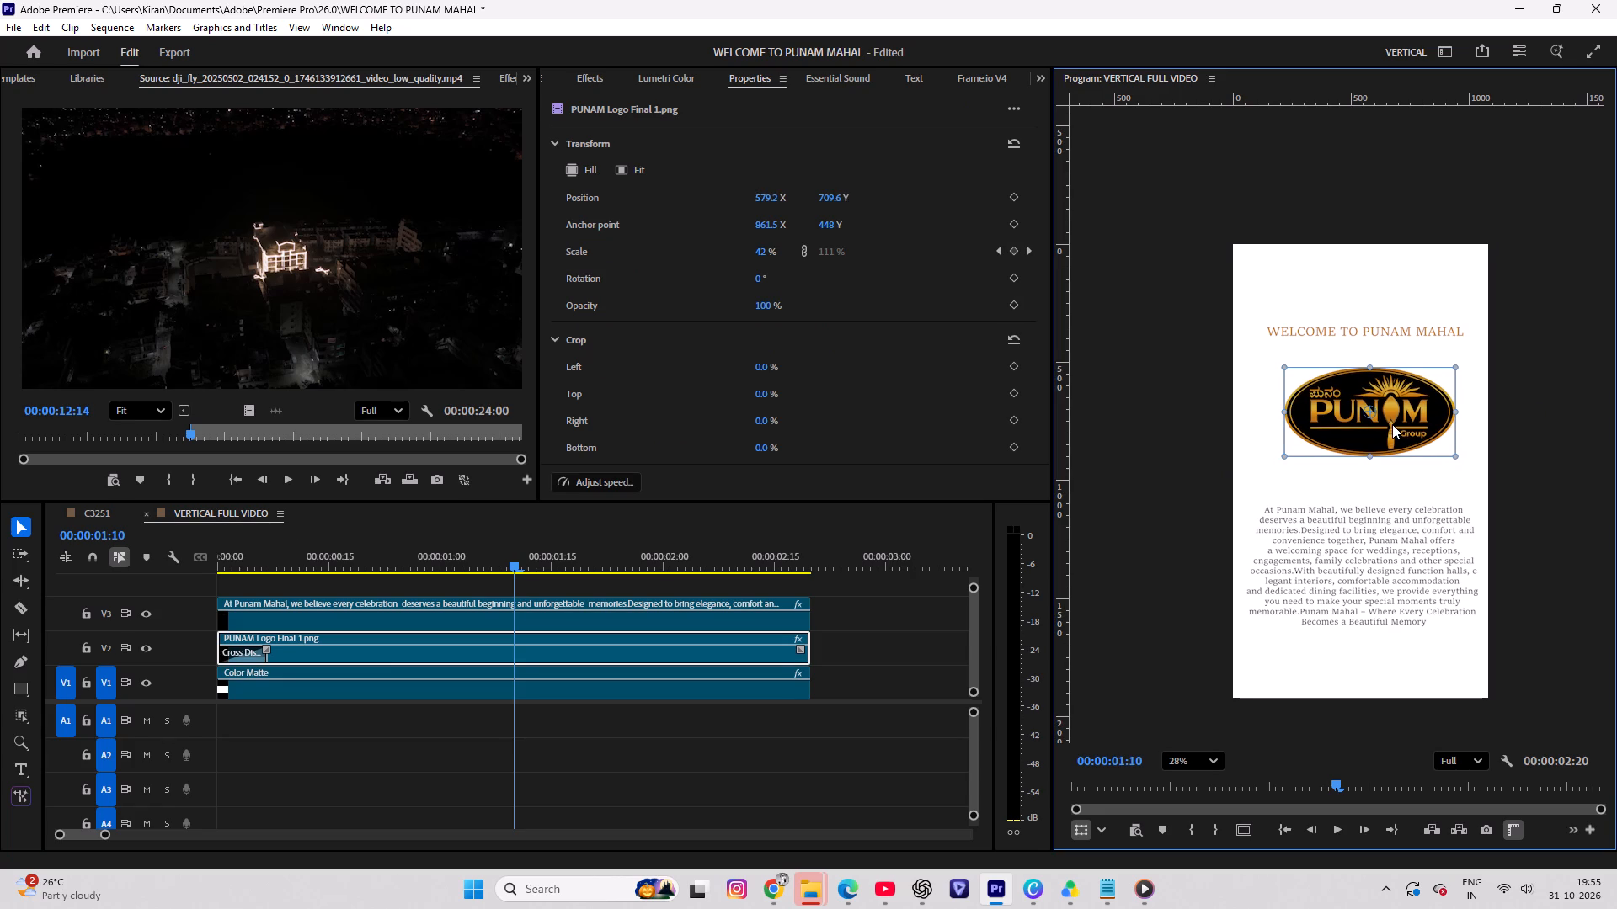
drag(1392, 424, 1388, 424)
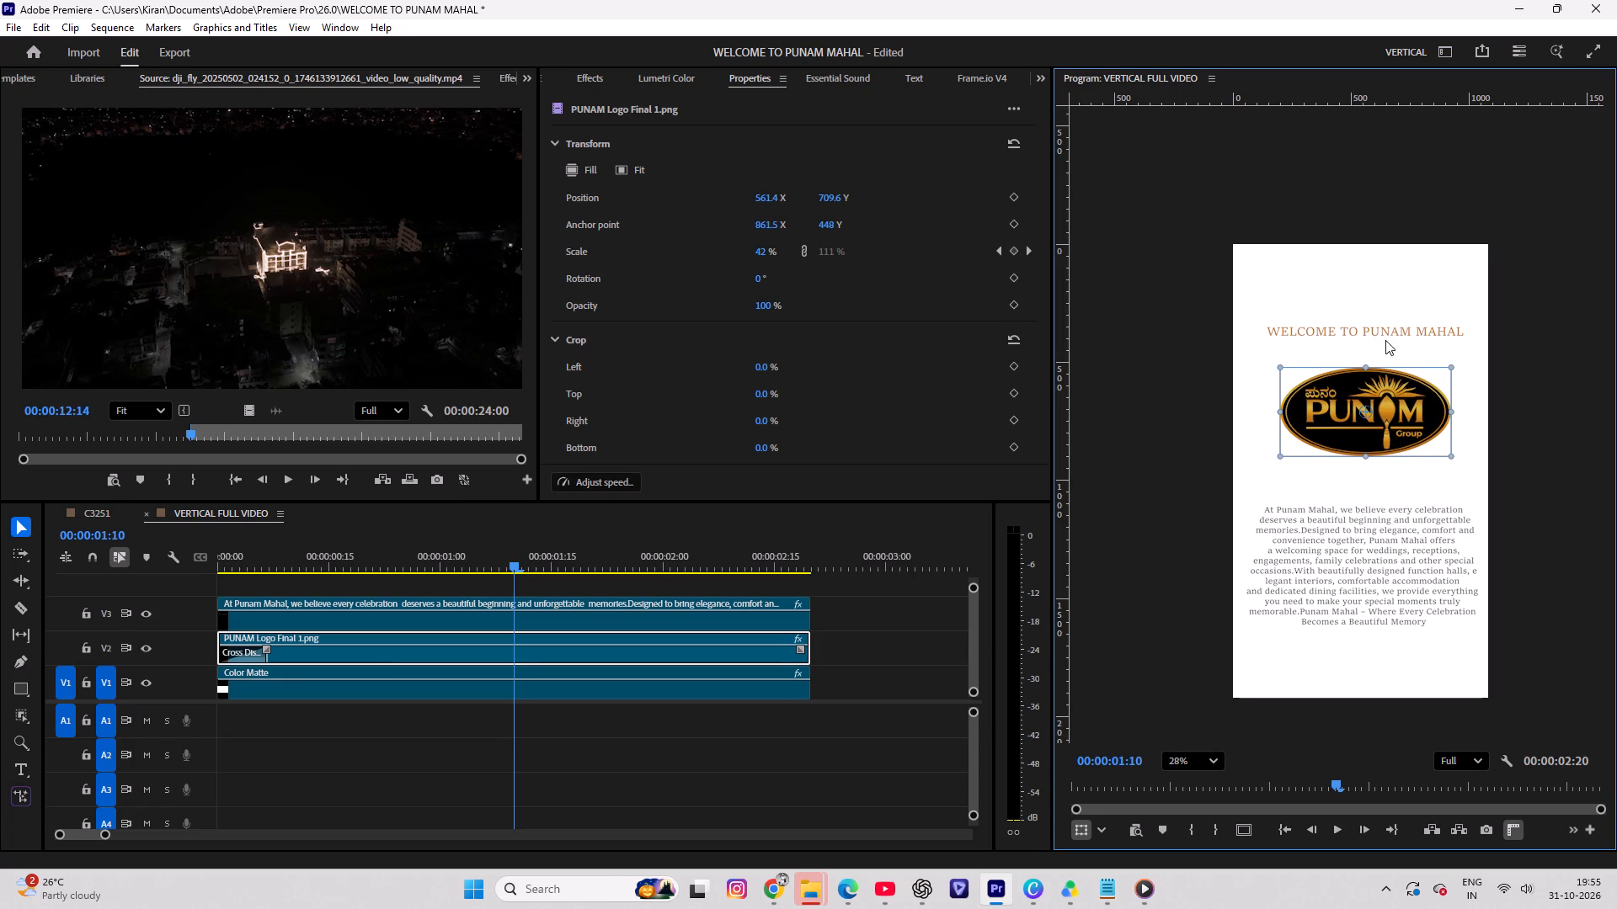
Nudge the WELCOME TO PUNAM MAHAL heading slightly sideways to centre it over the logo.
click(1378, 336)
click(1390, 330)
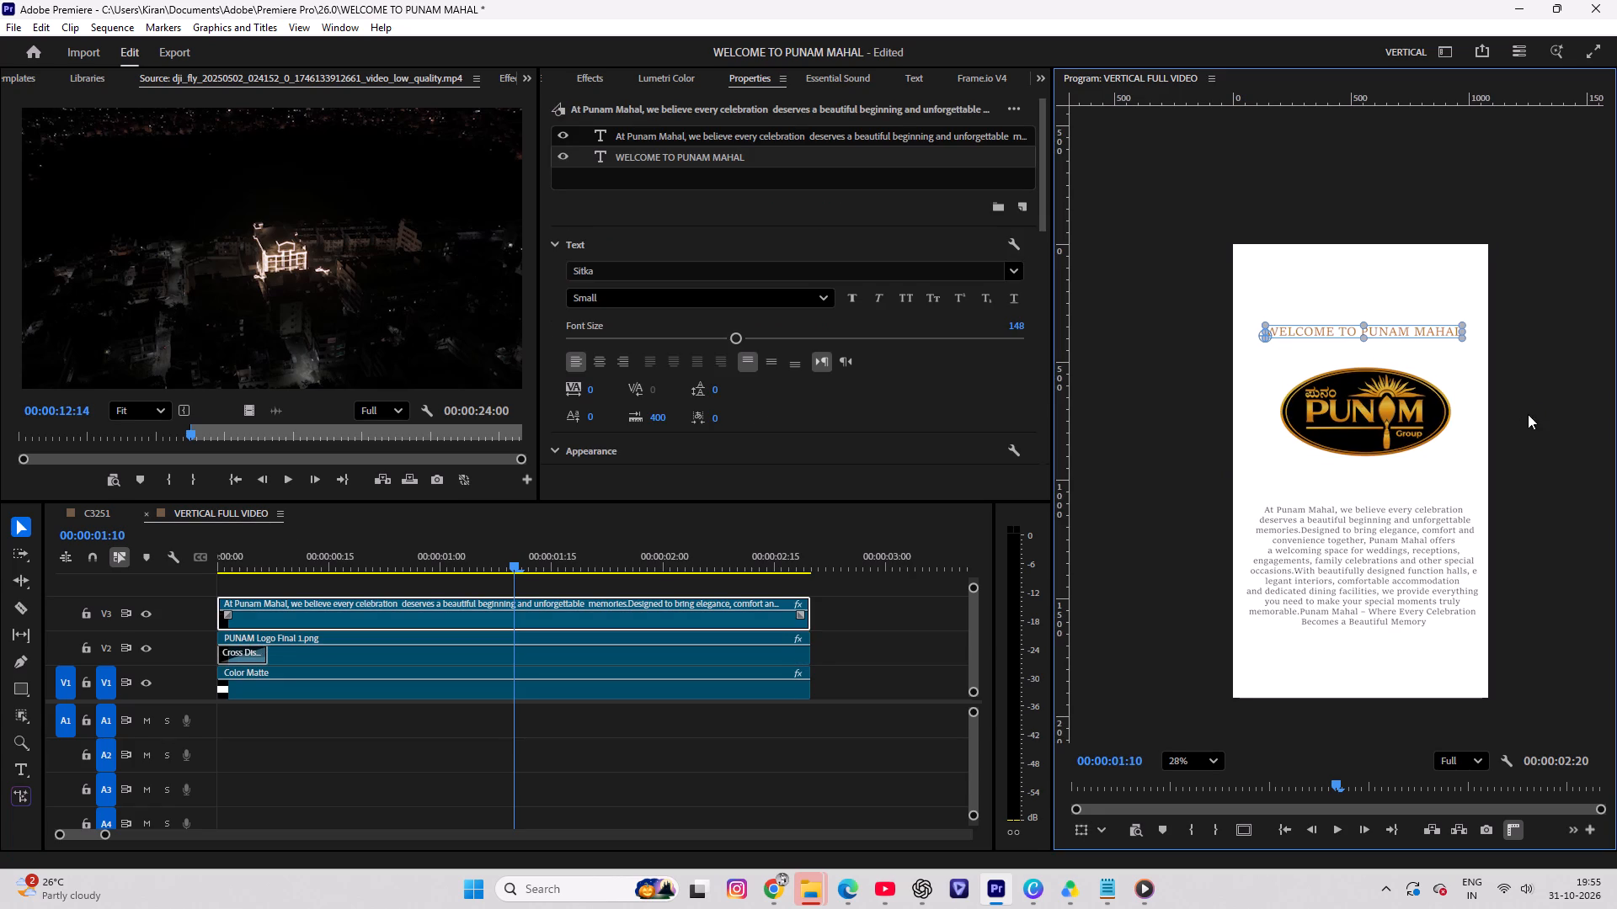
click(1528, 414)
Preview the opening from its start with the whole vertical frame fitted in view.
click(1196, 763)
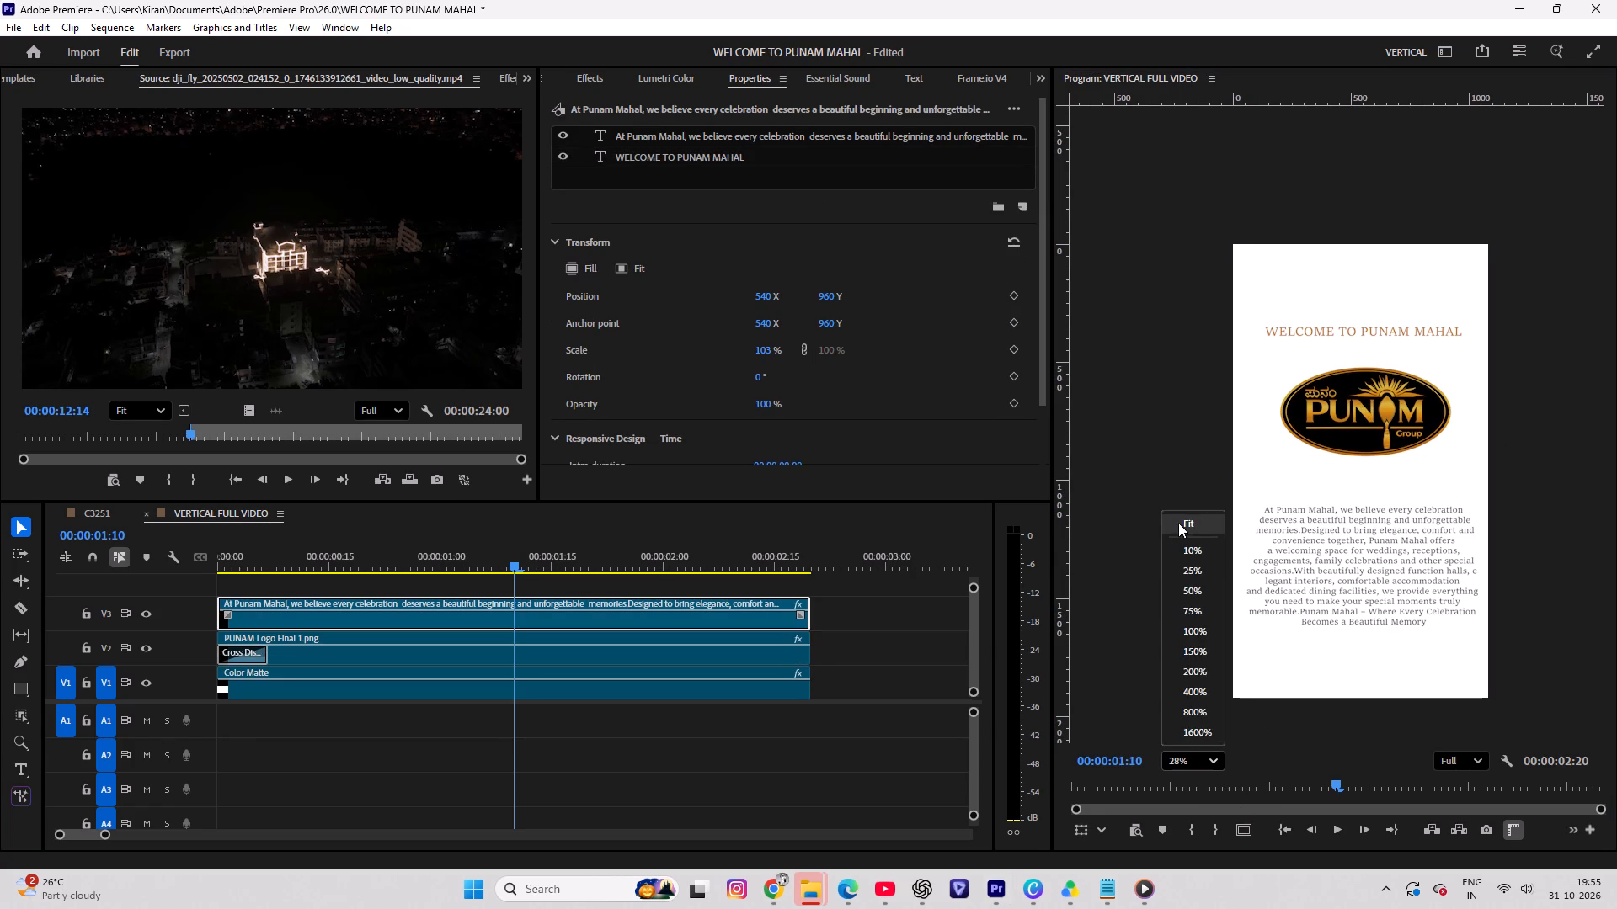
click(1178, 523)
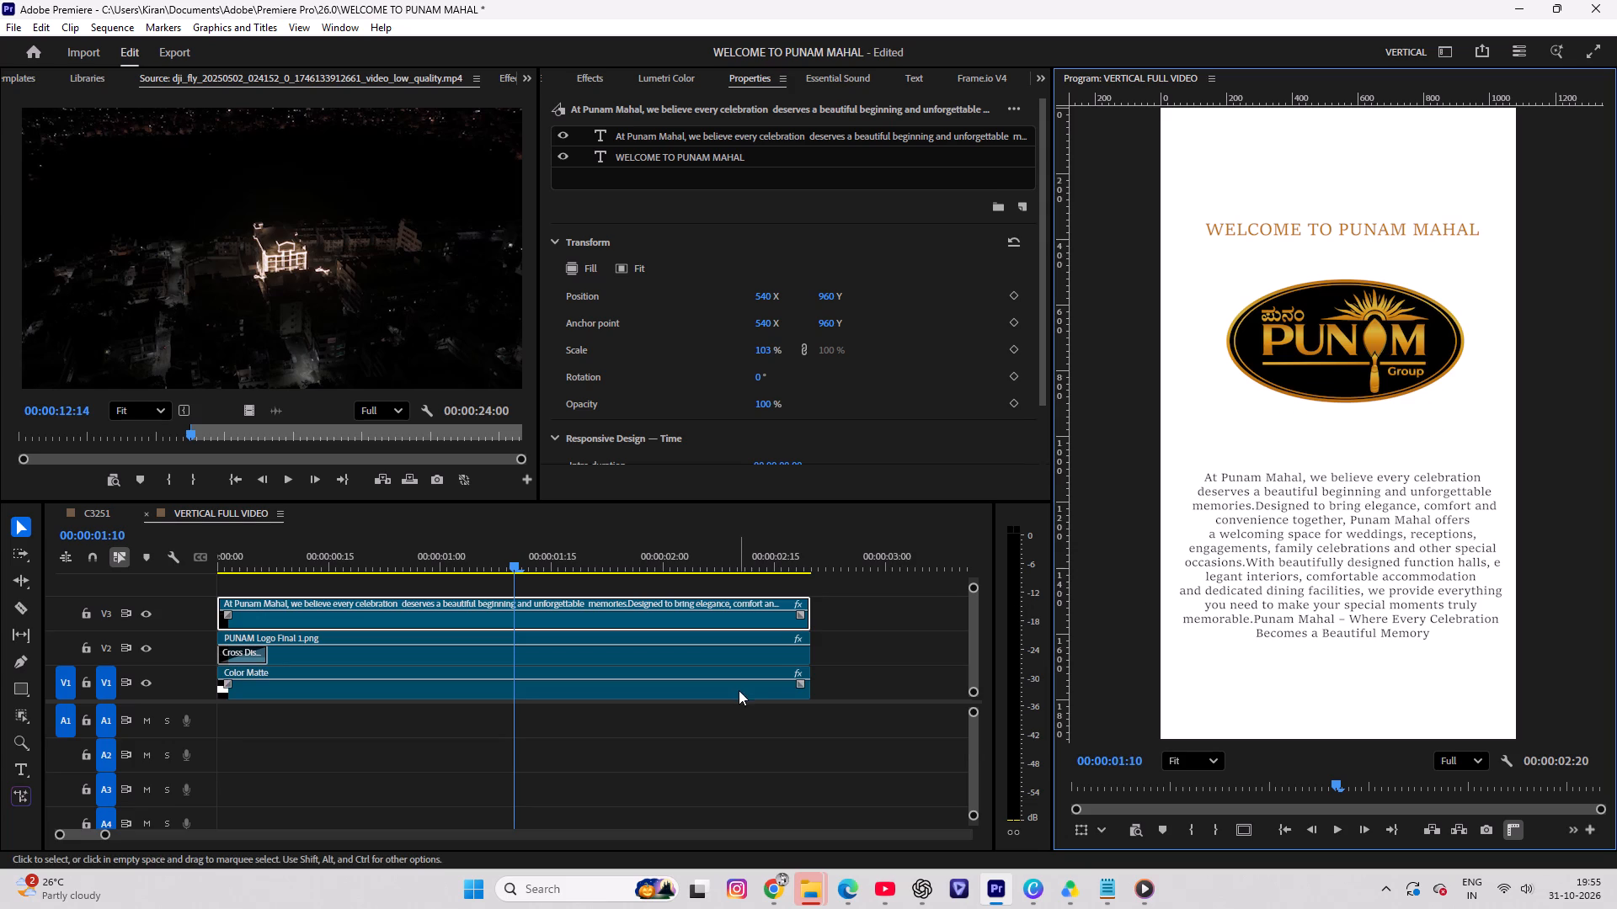
key(space)
drag(267, 559, 152, 579)
key(space)
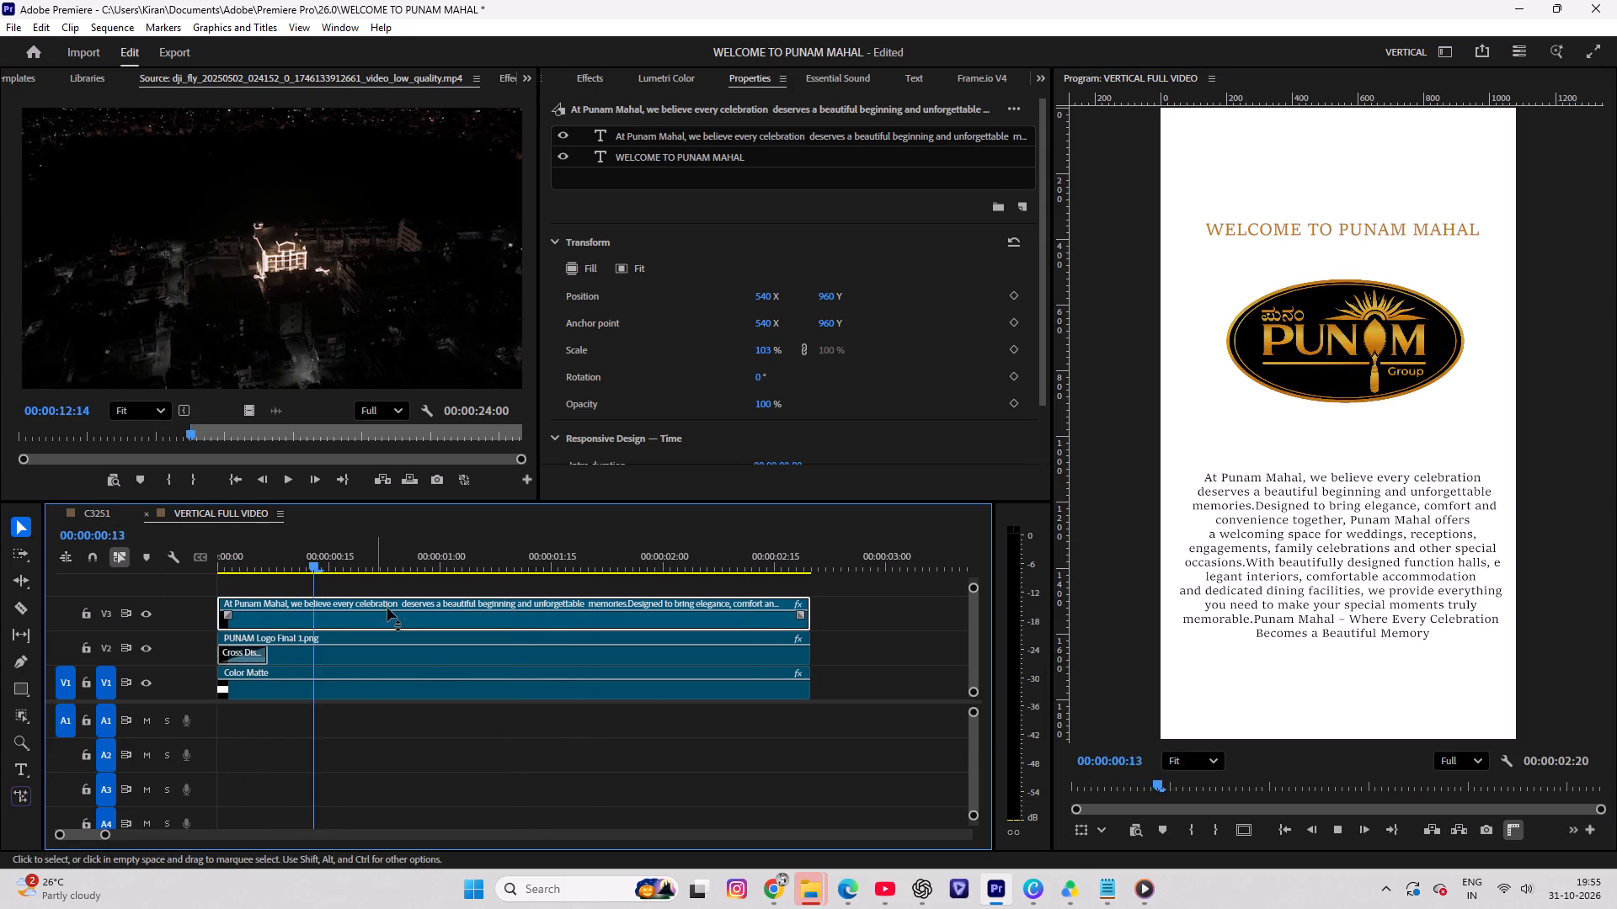
key(space)
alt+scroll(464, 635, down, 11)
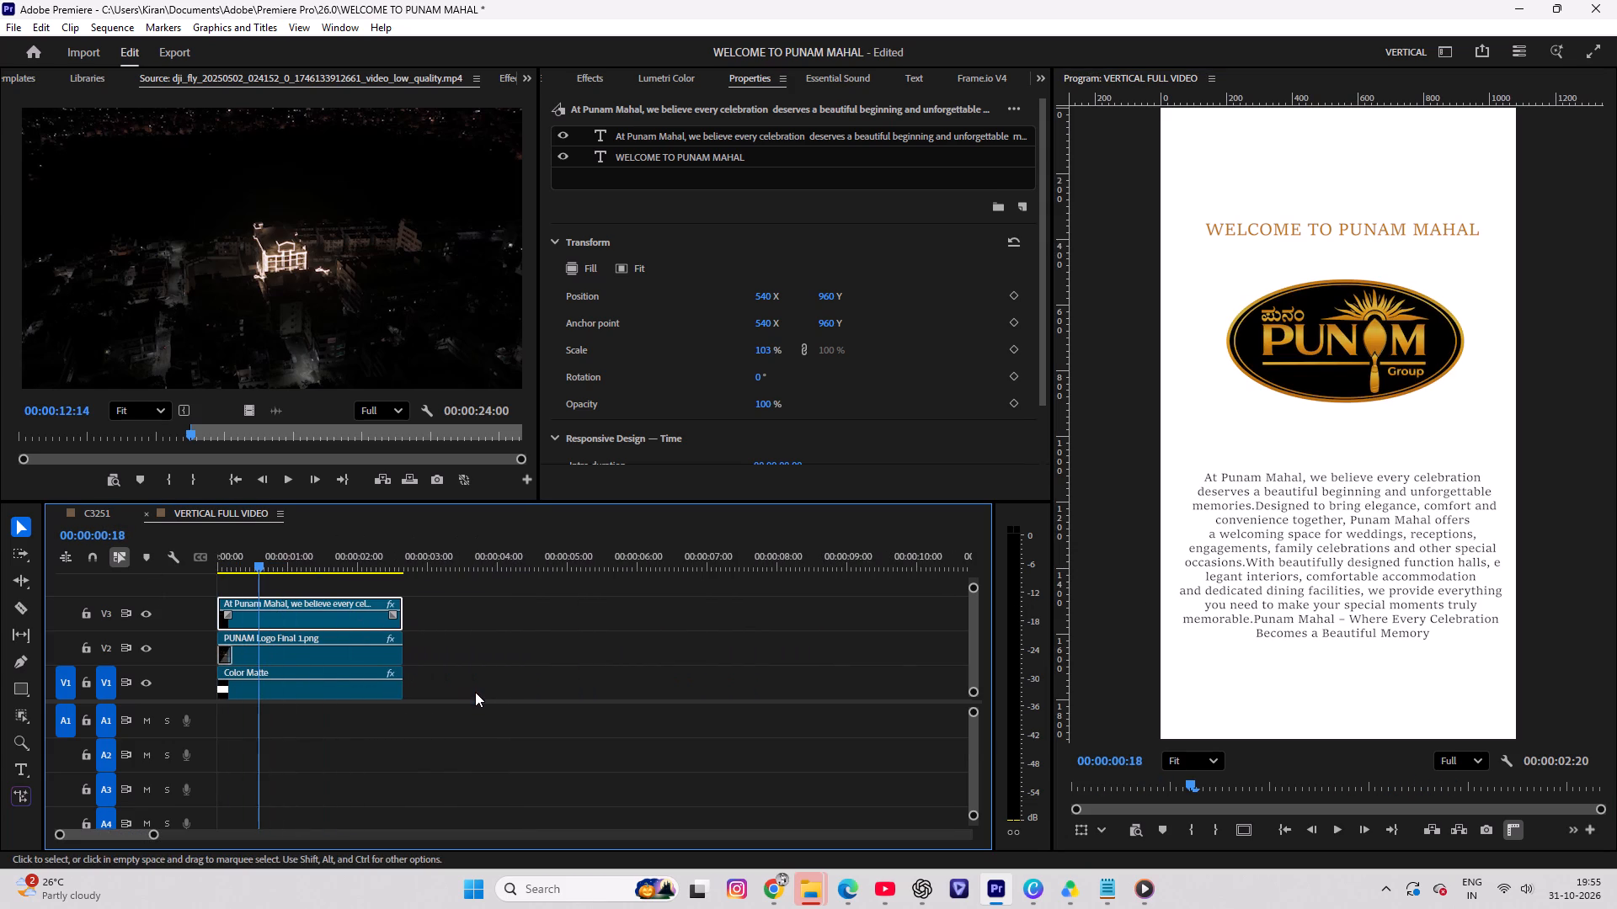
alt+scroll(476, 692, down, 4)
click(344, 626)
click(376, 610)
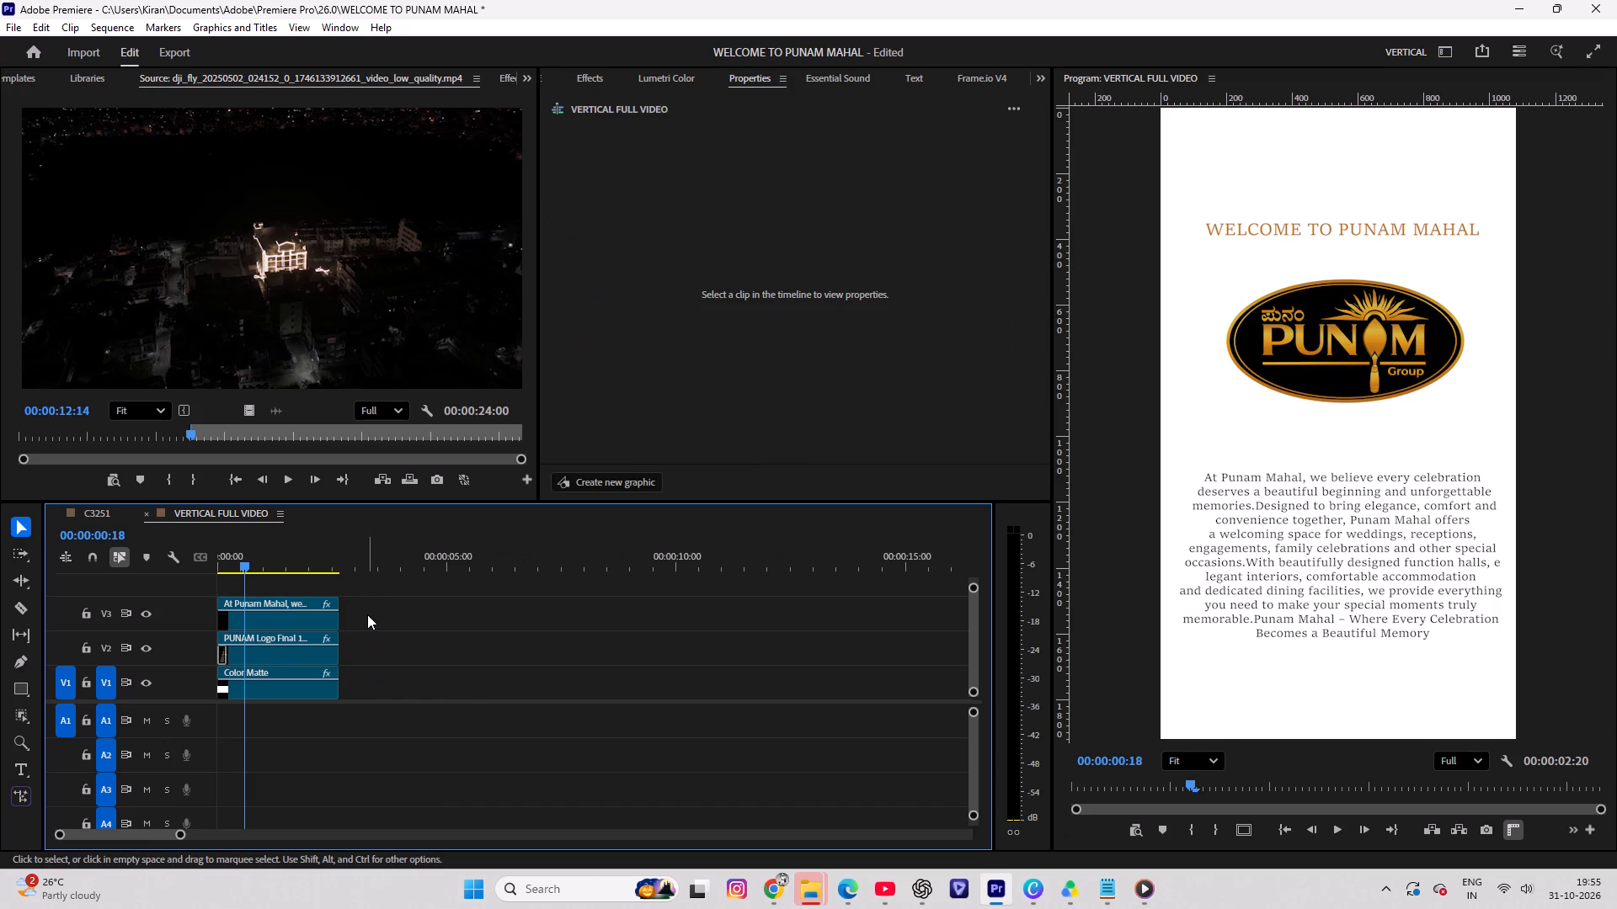
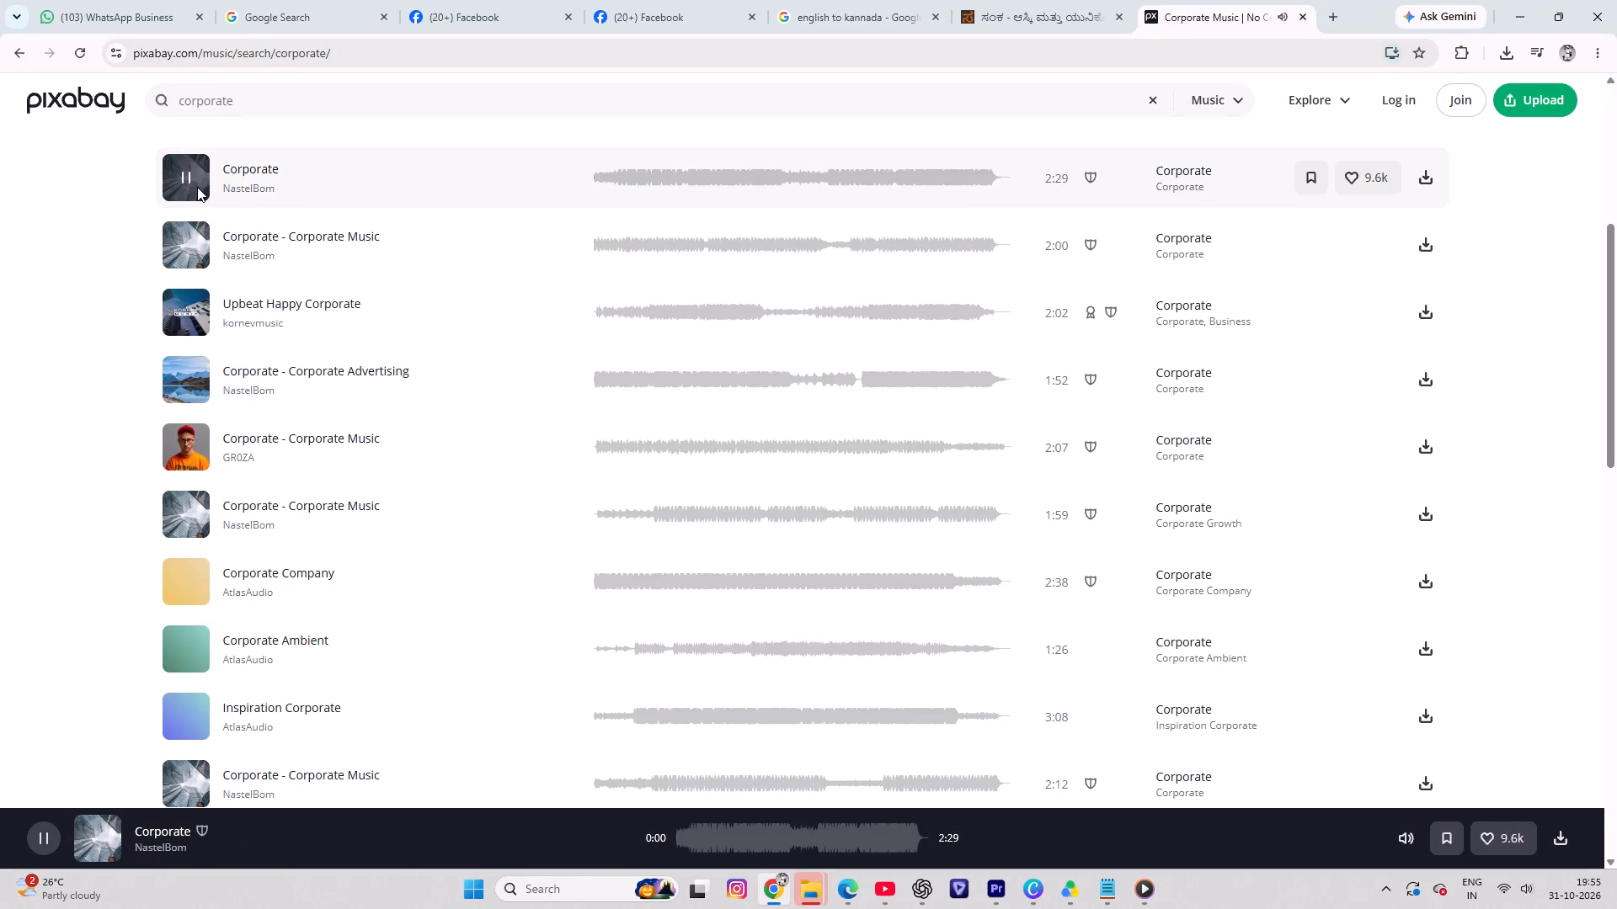
Audition several tracks in the Pixabay corporate music results, including Upbeat Happy Corporate, Corporate Advertising and Corporate Company.
click(183, 309)
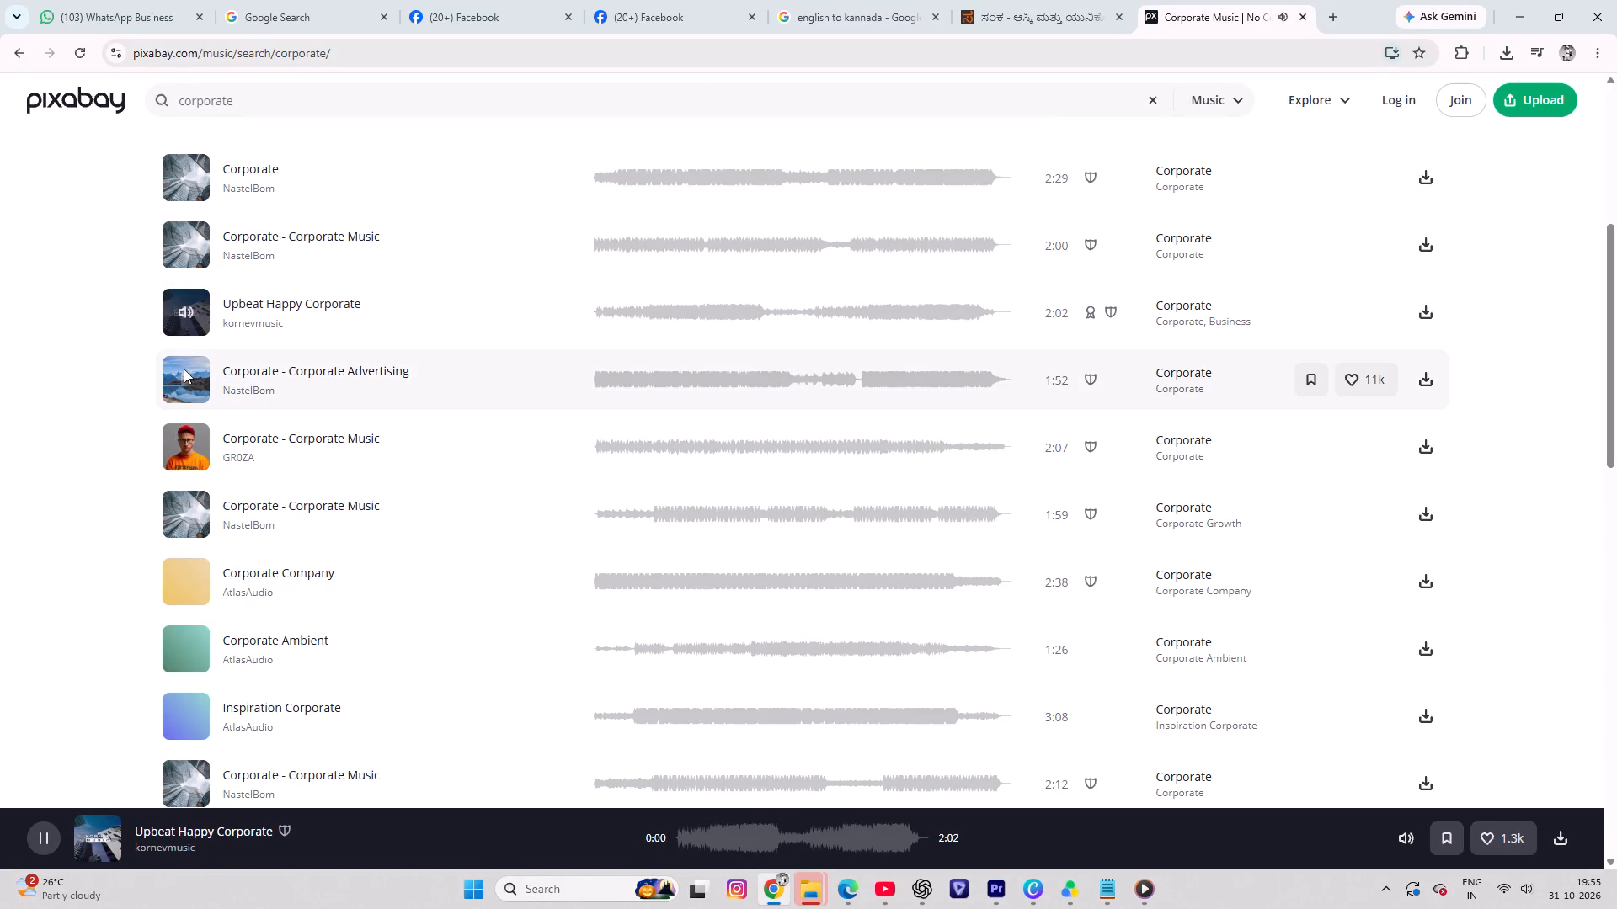
click(183, 374)
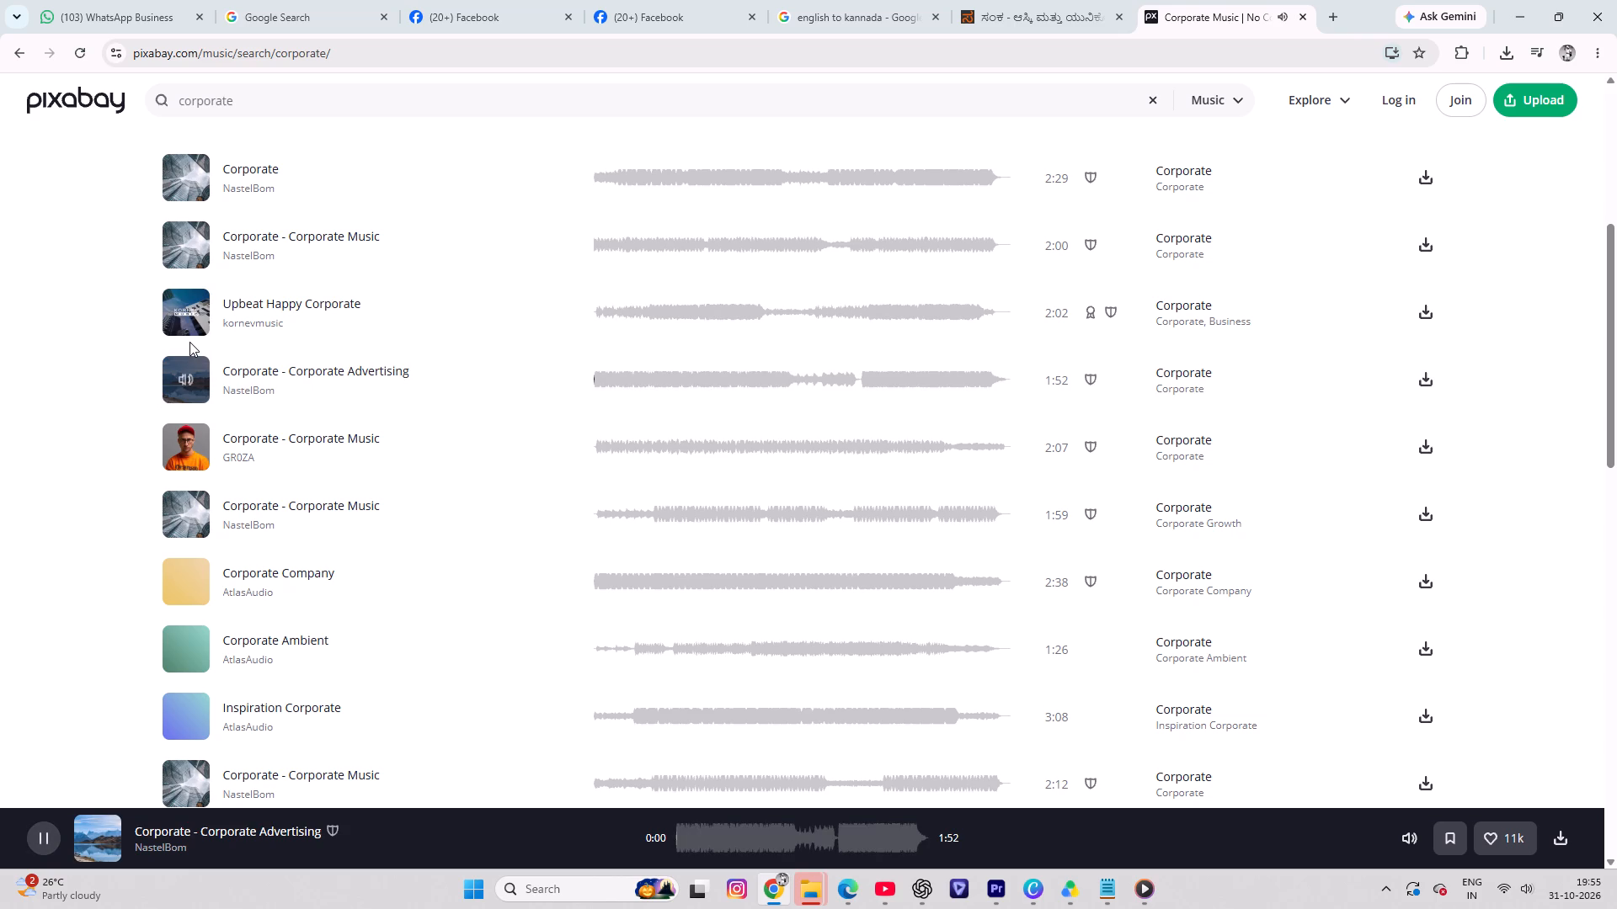
click(195, 437)
scroll(253, 481, down, 4)
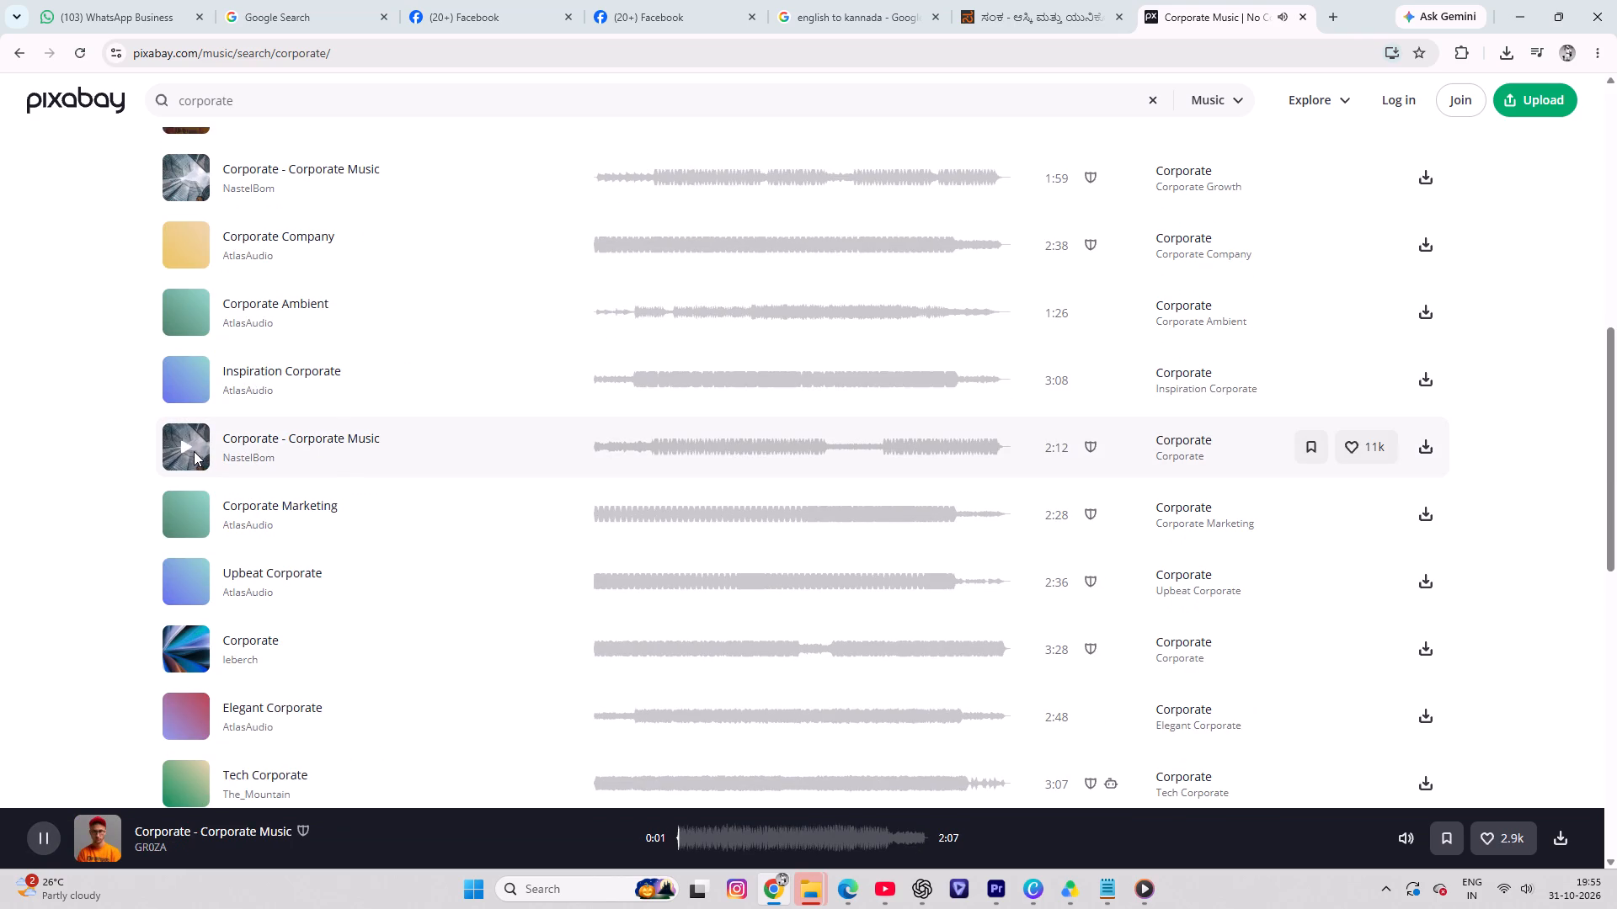
scroll(189, 431, up, 2)
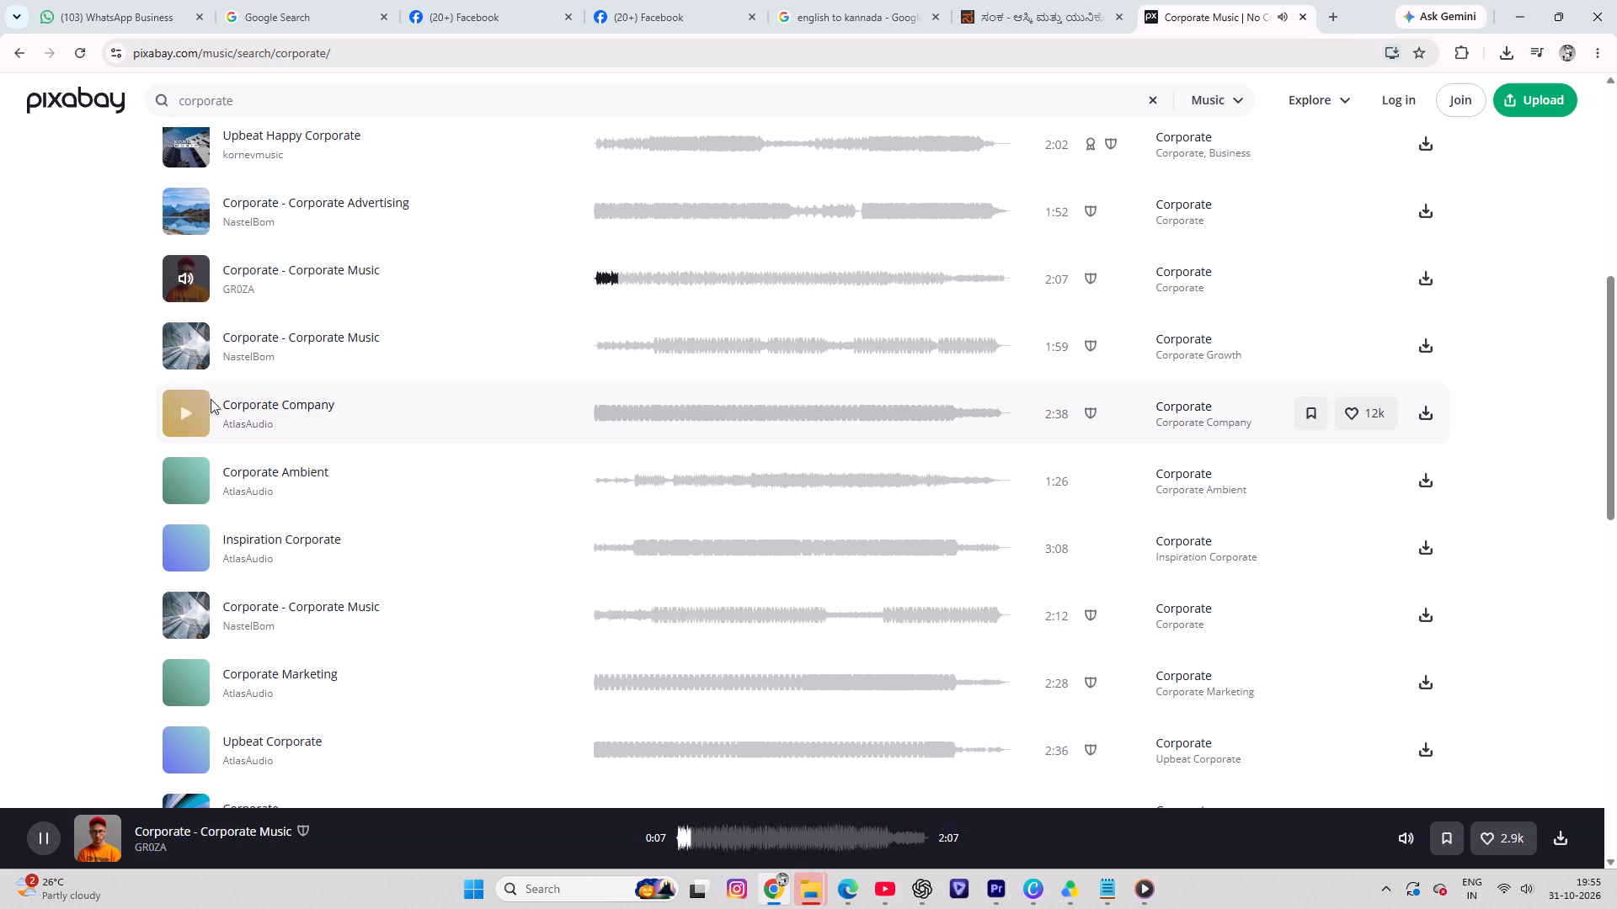
click(181, 409)
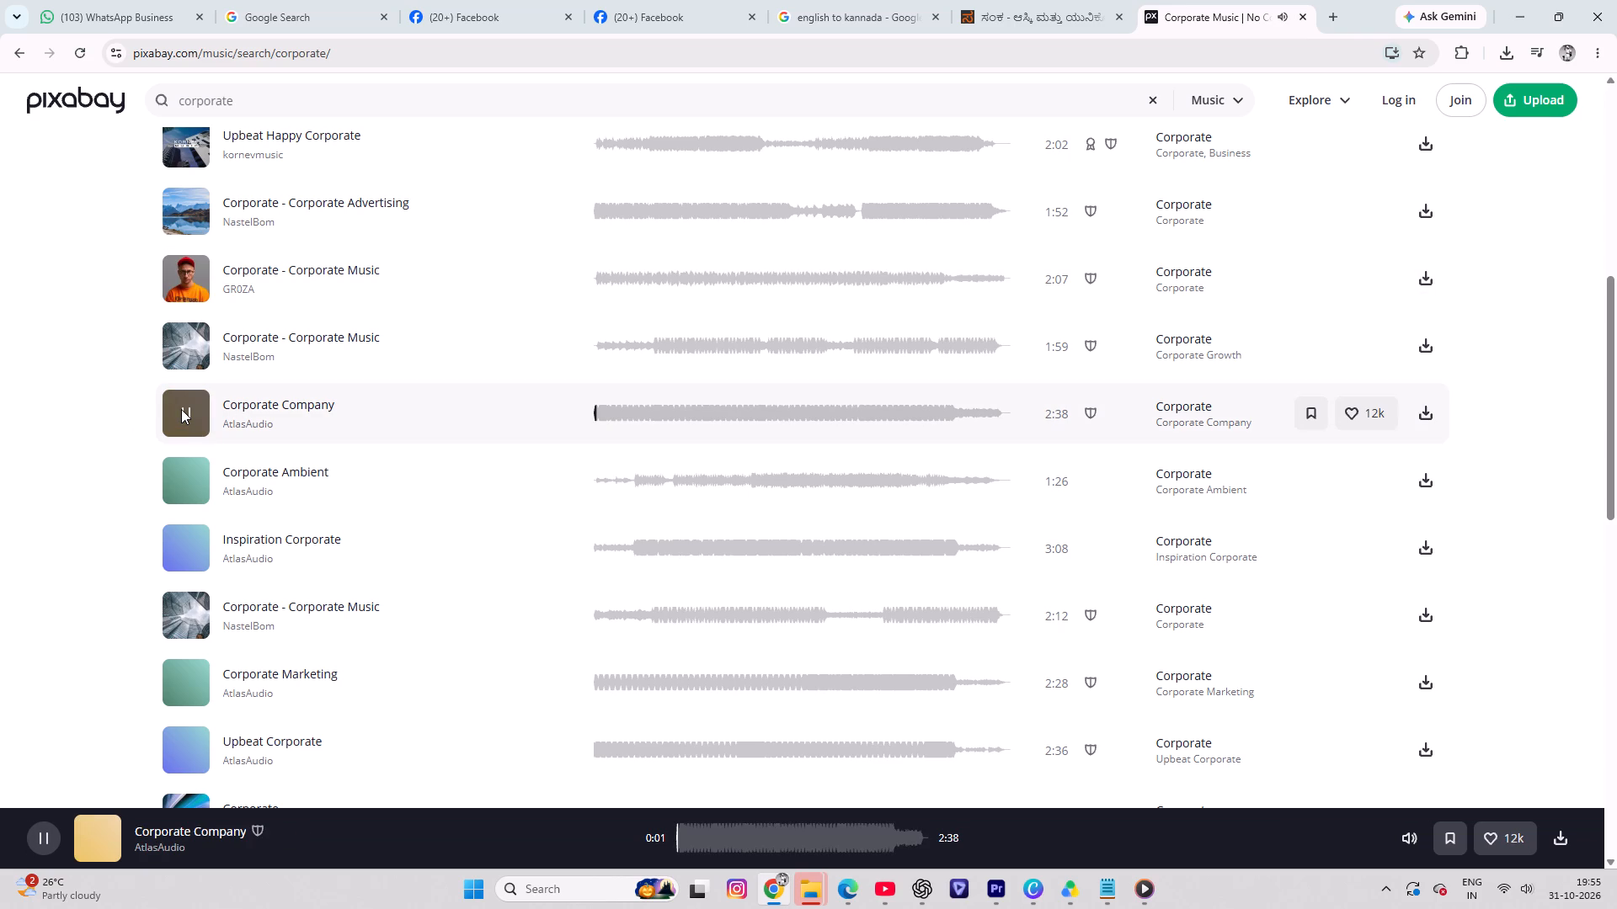
click(179, 343)
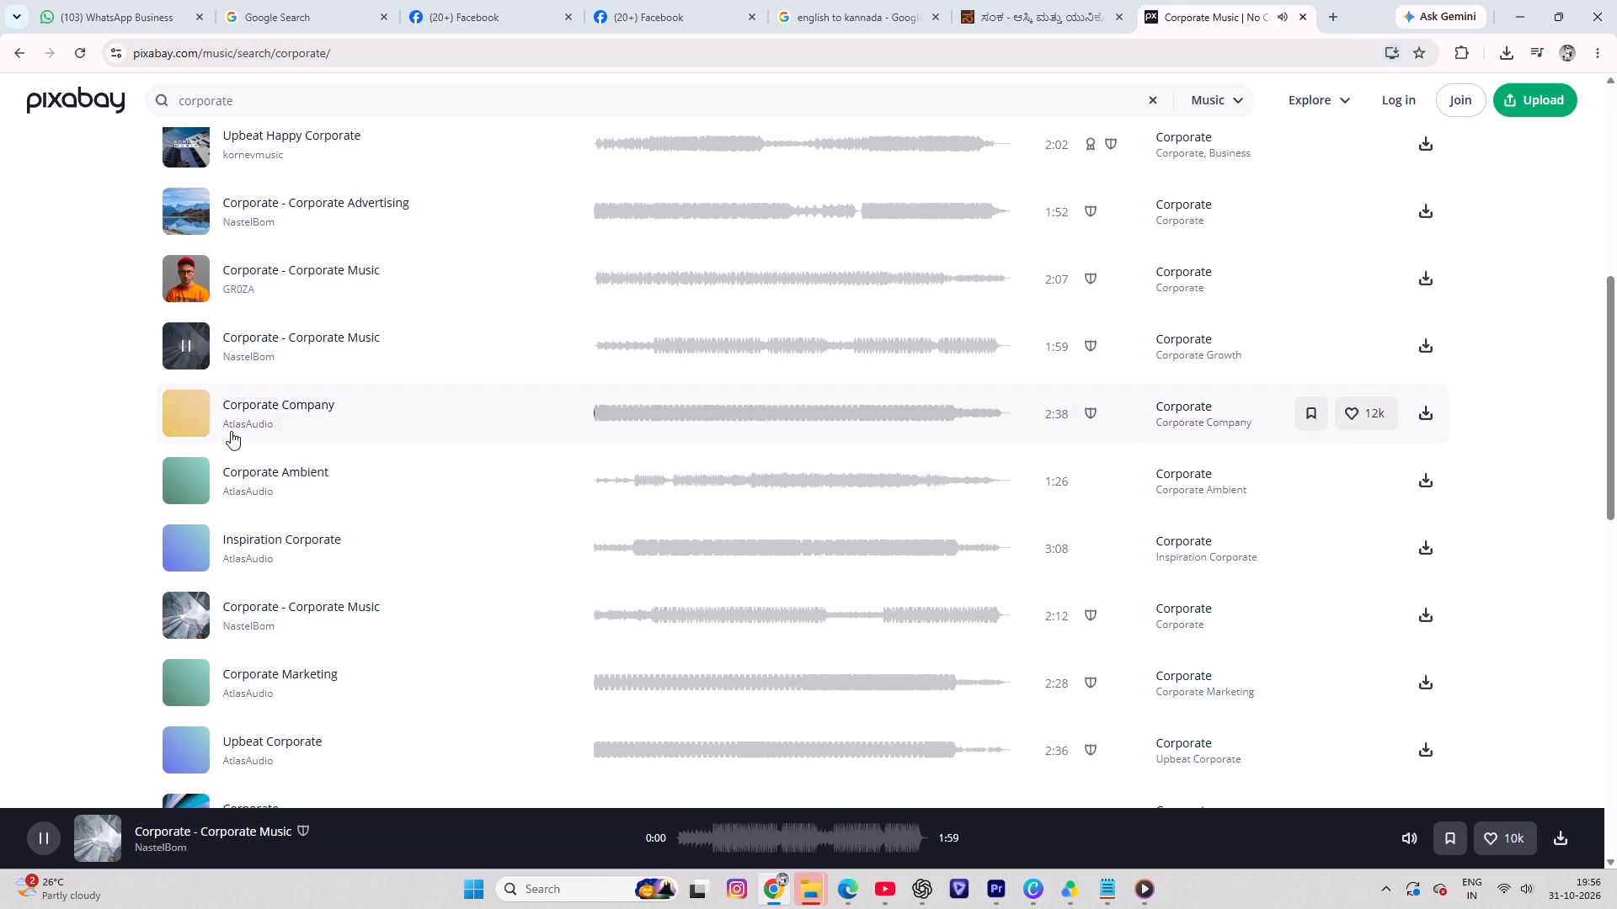
scroll(232, 437, down, 13)
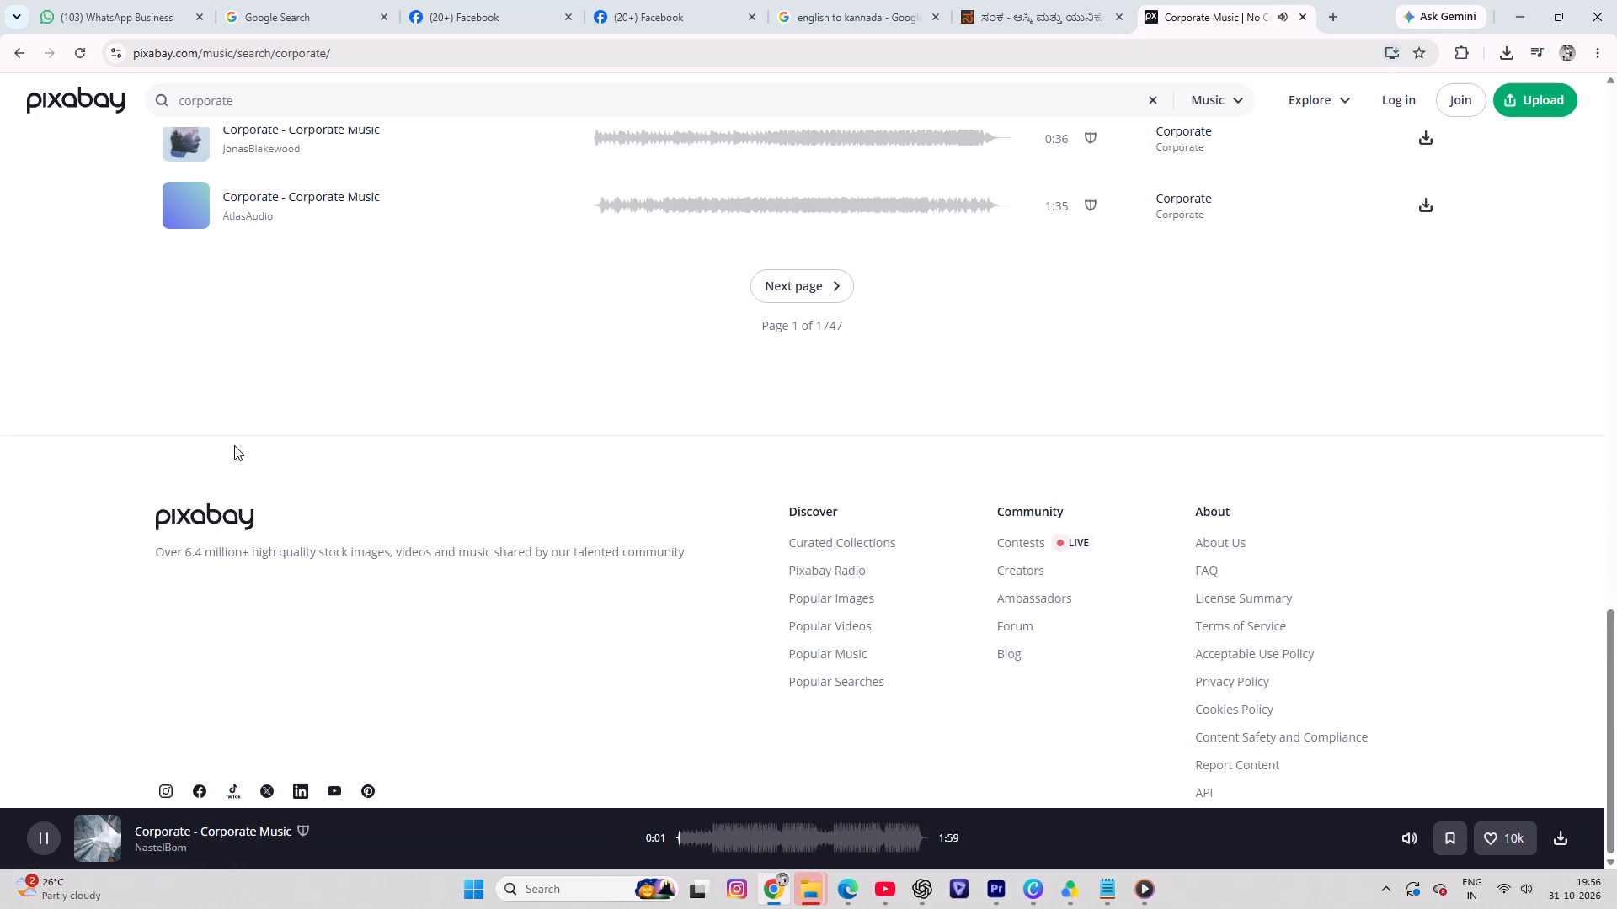
scroll(234, 445, up, 6)
Search the music library for mahal and audition The Gardens of Mumtaz Mahal and Diwali Festival.
triple_click(242, 109)
click(242, 106)
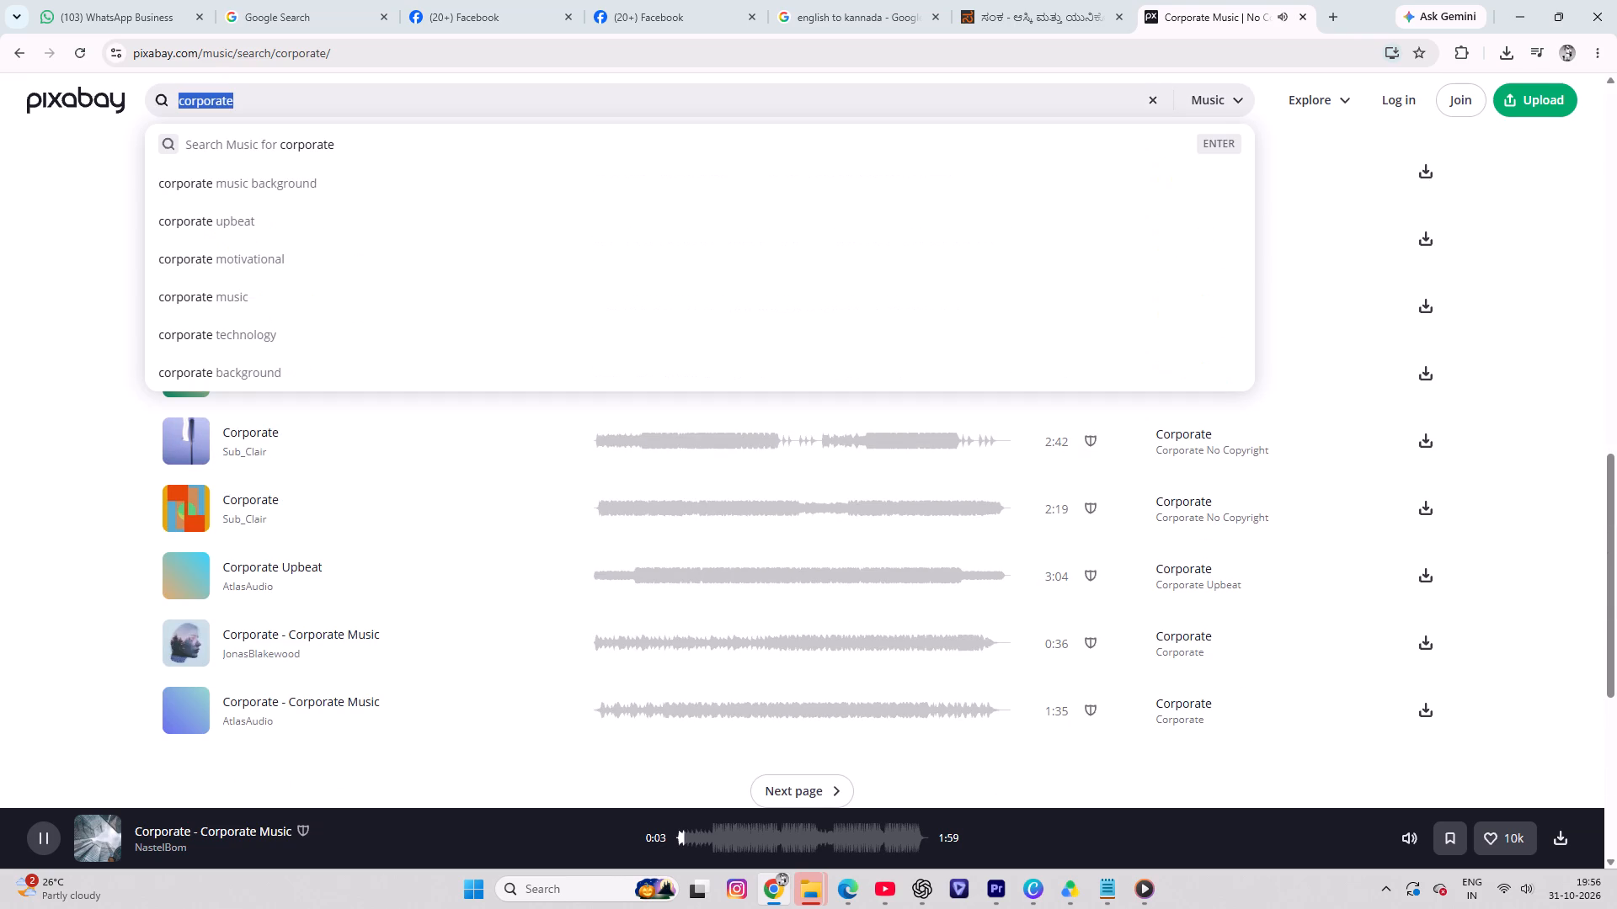
key(c)
text(ON)
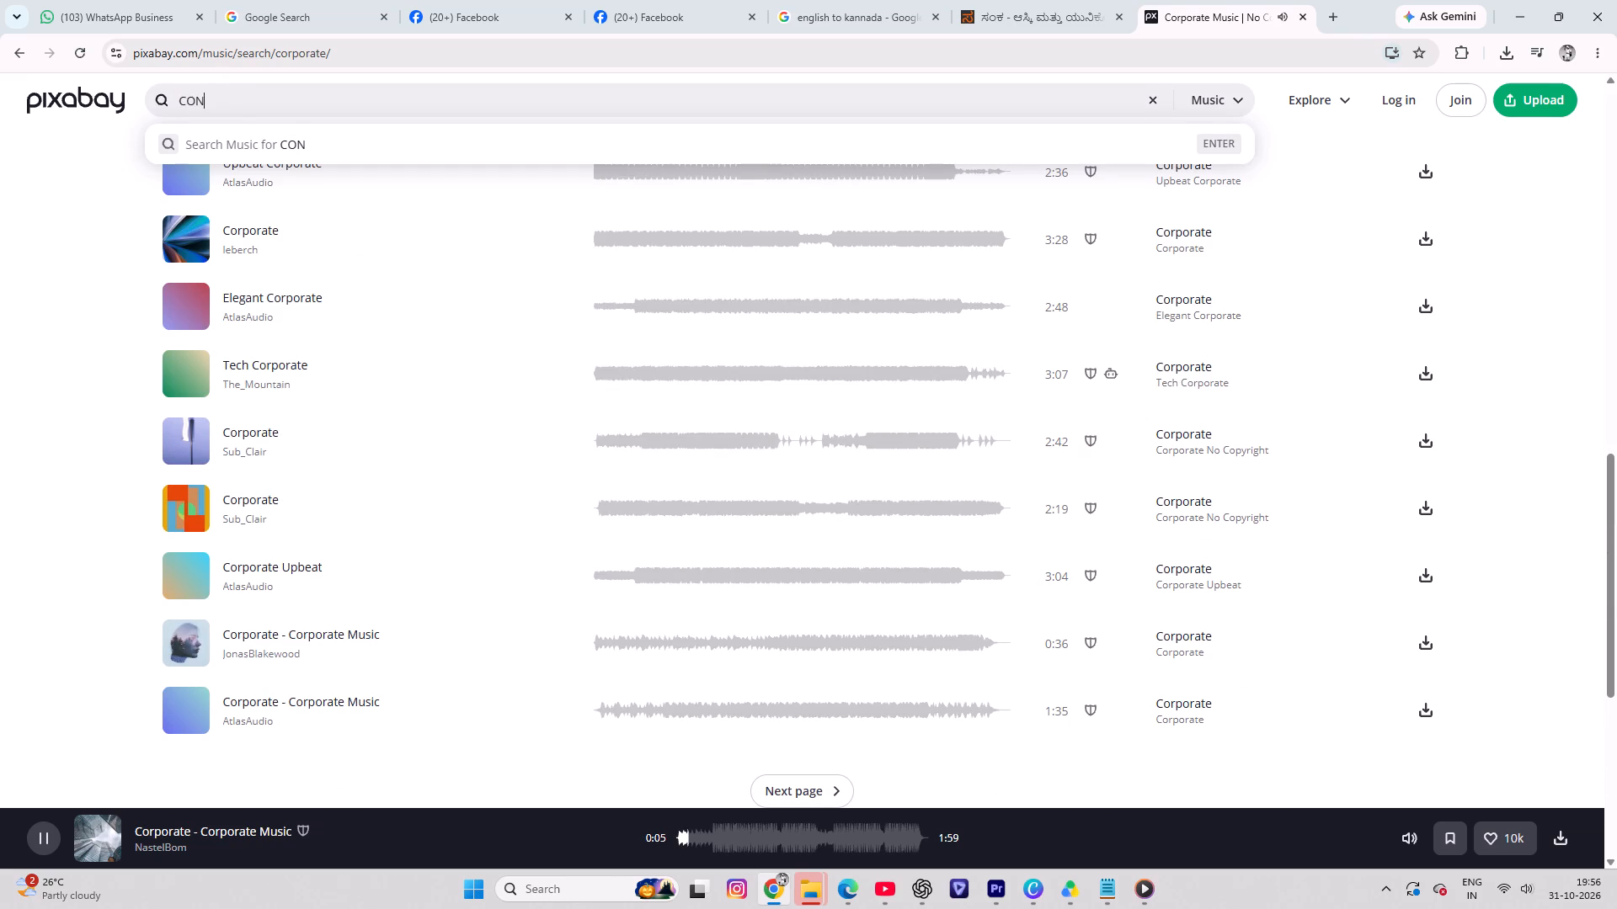
key(BackSpace)
key(BackSpace)
key(BackSpace)
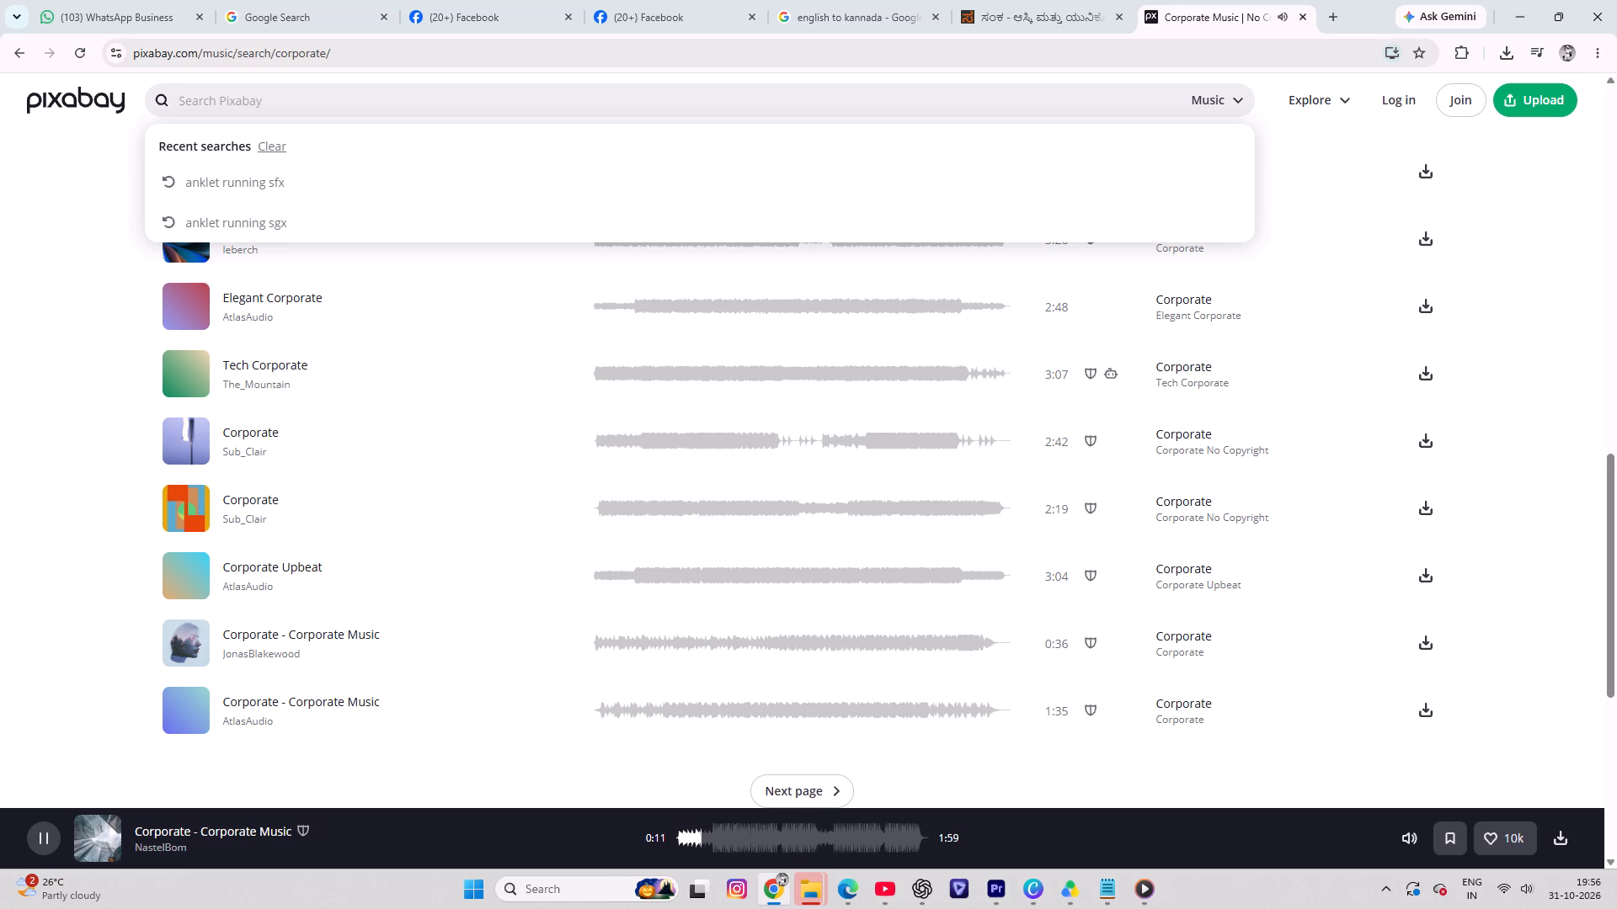
text(mahal)
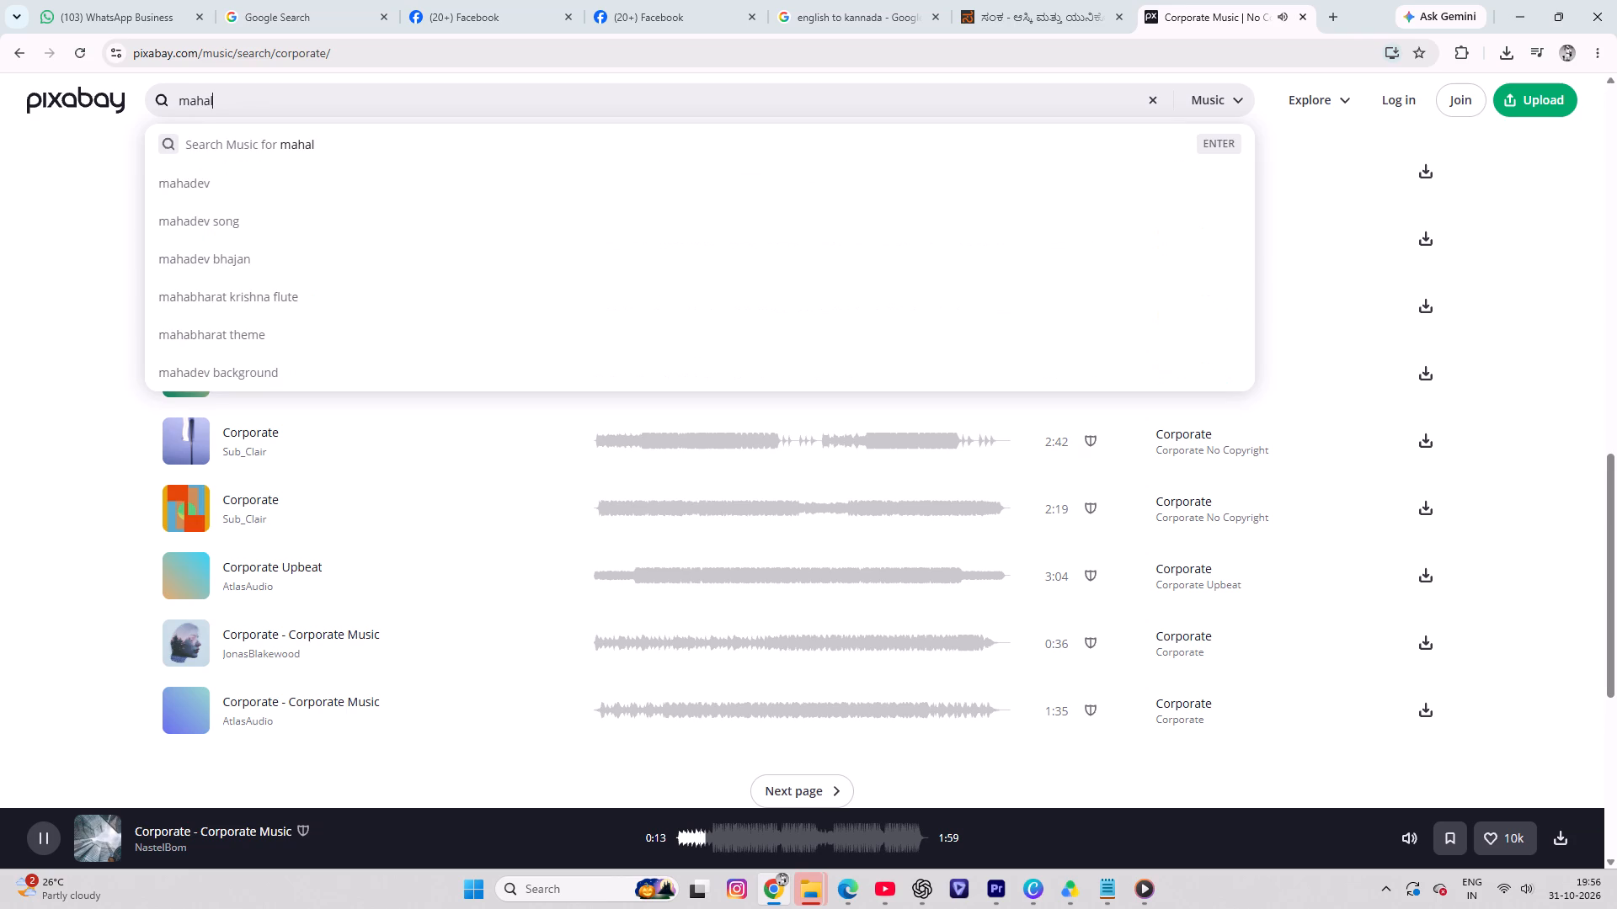
key(Return)
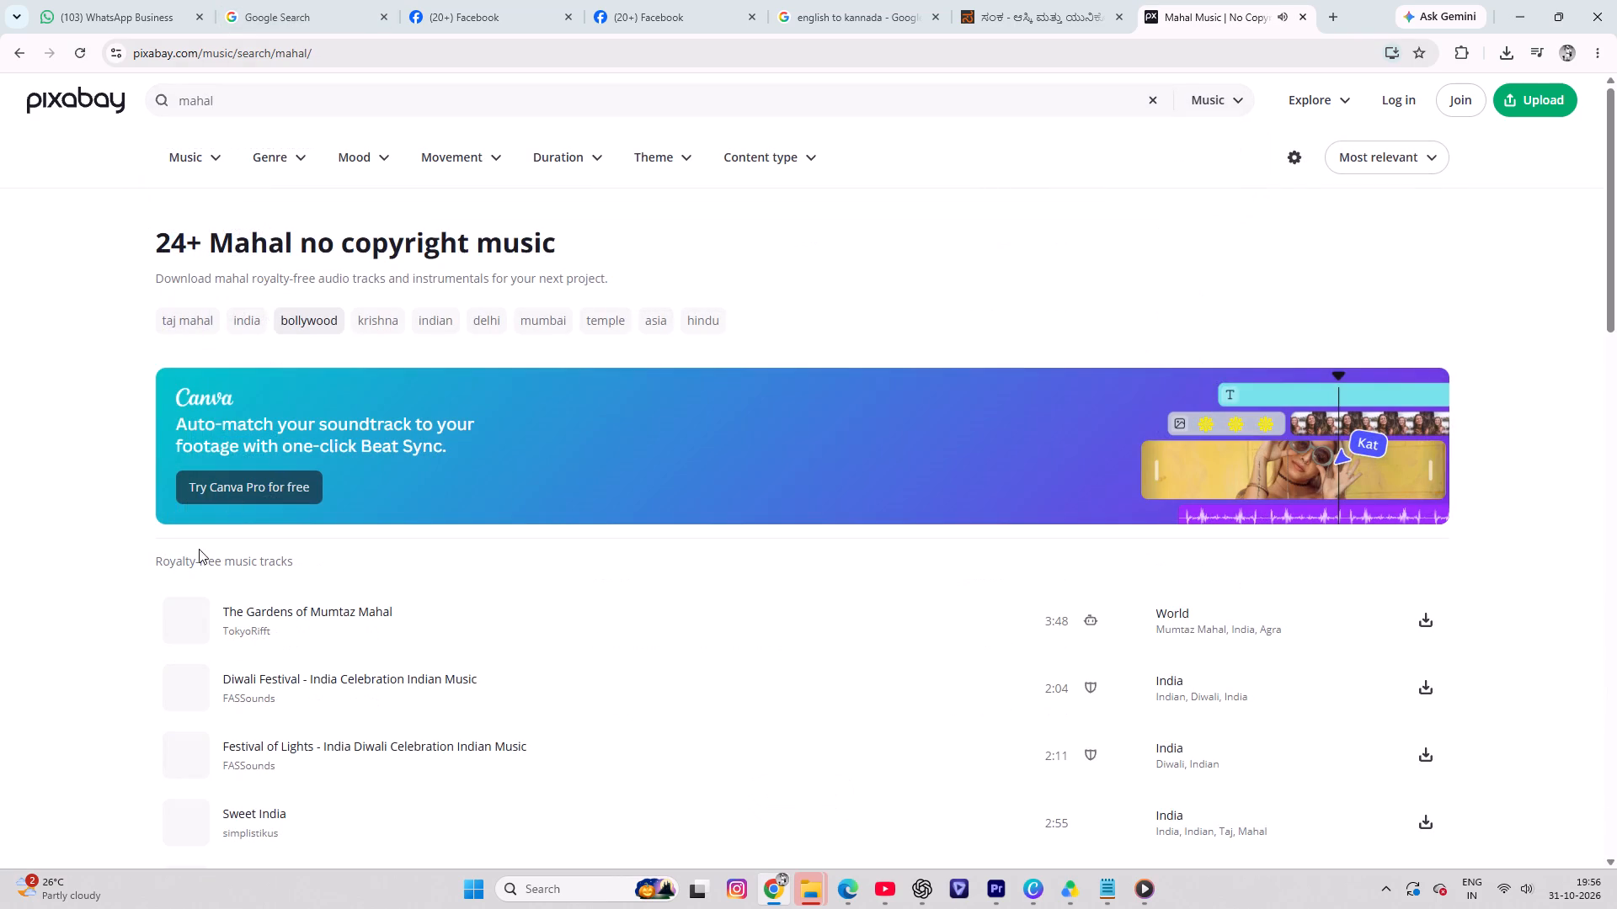
click(192, 630)
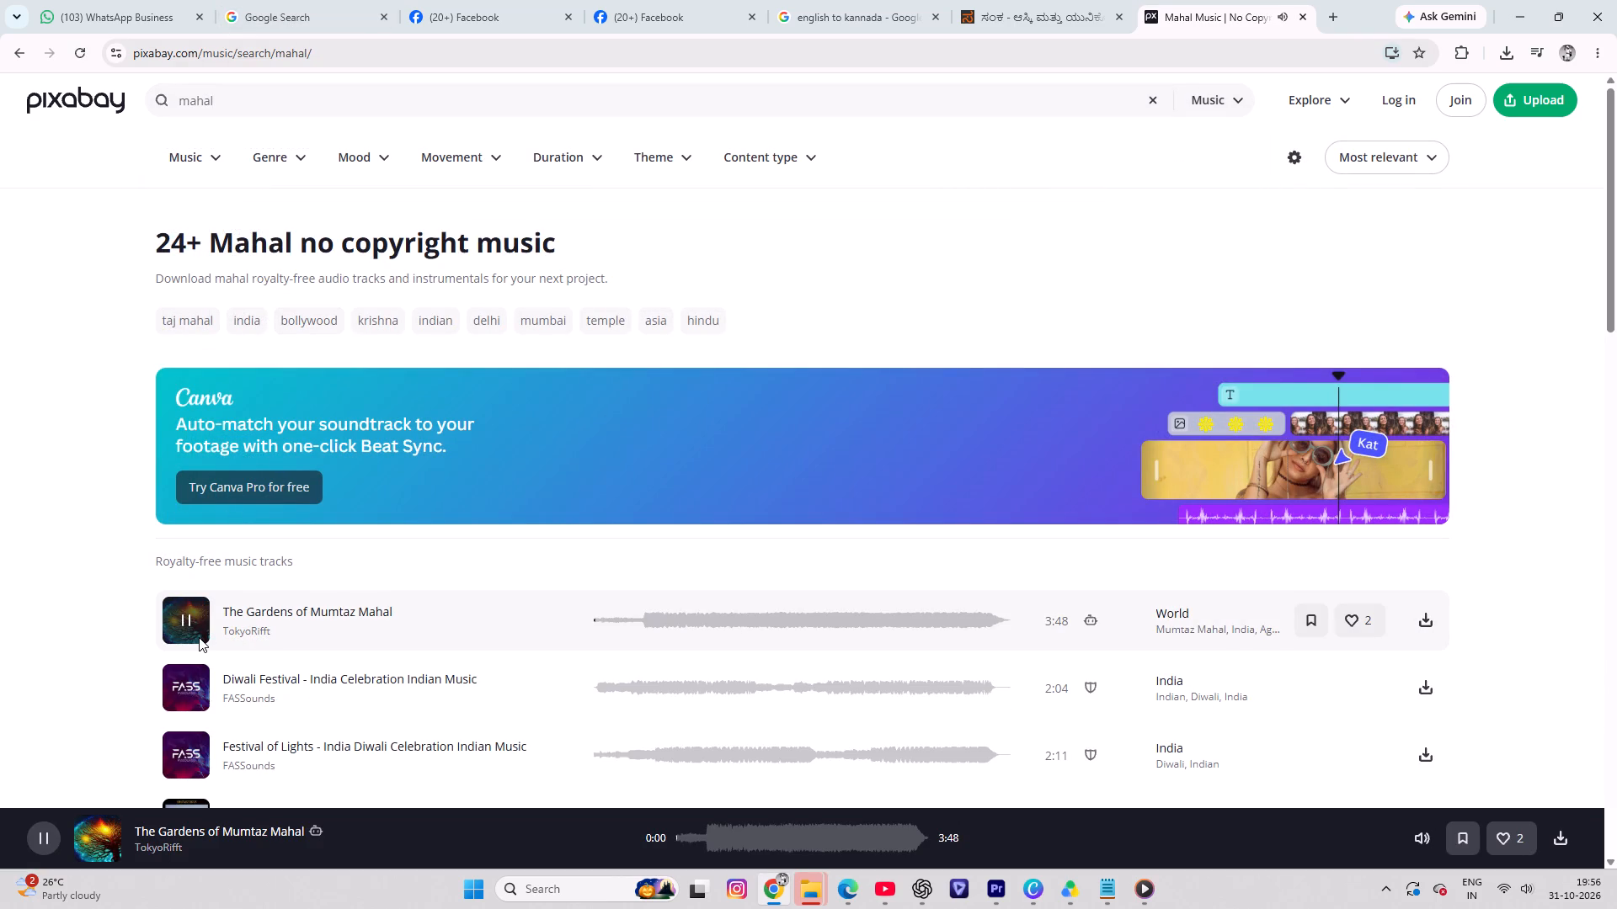
scroll(199, 637, down, 2)
click(179, 524)
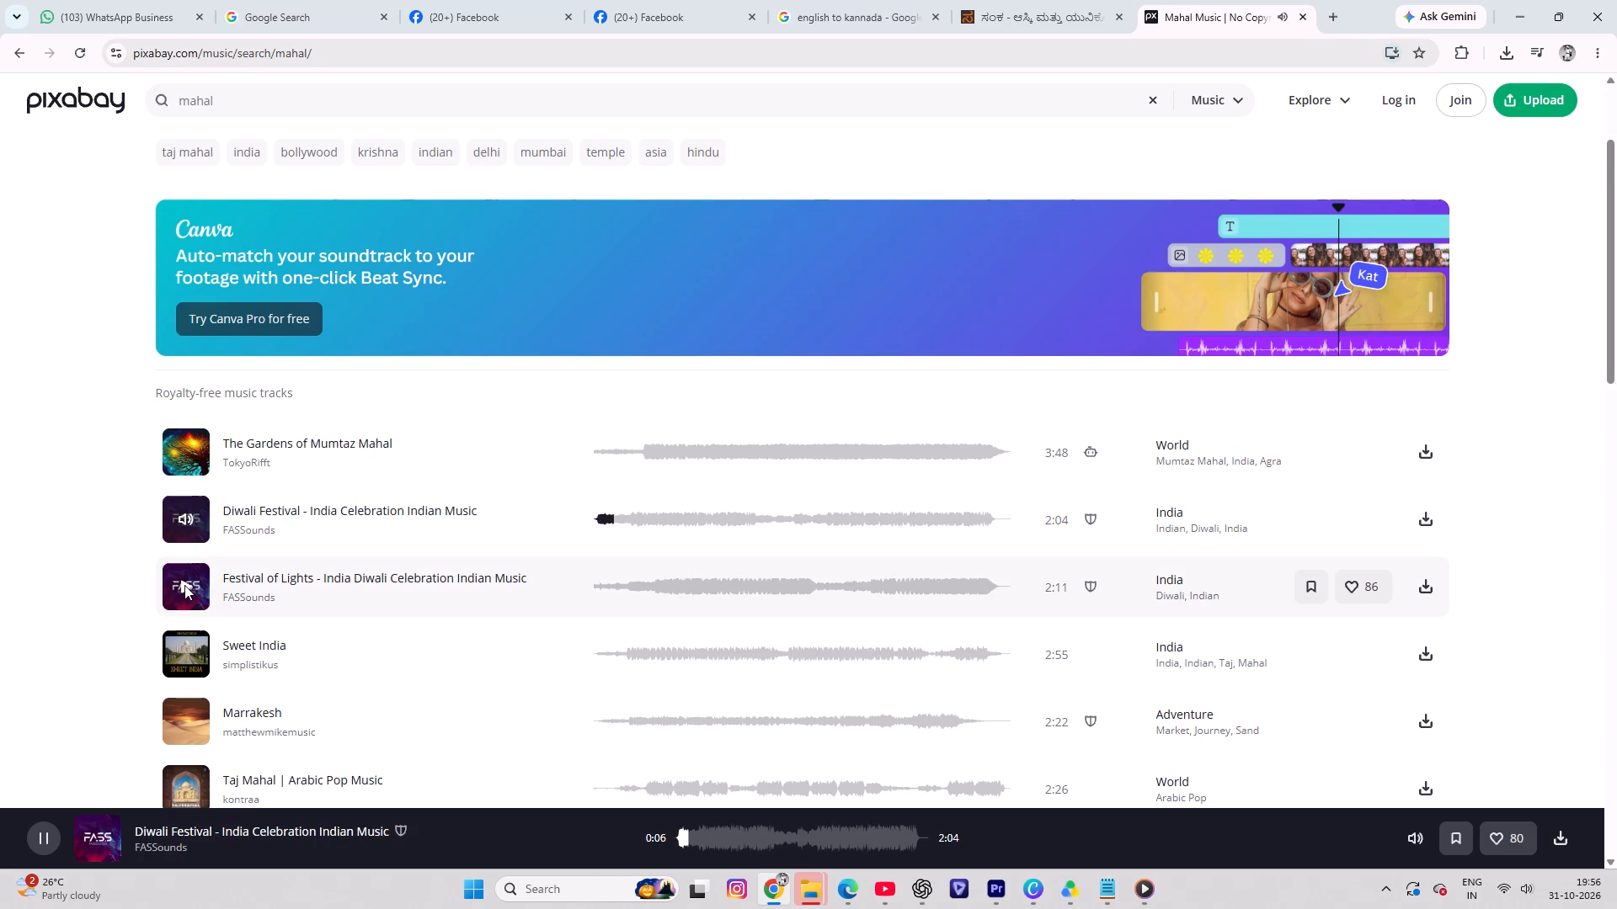
Reopen the recent anklet running sgx search, audition Running Motivation and AlexRockBeat - Running Track, and download the latter.
click(1148, 104)
click(255, 260)
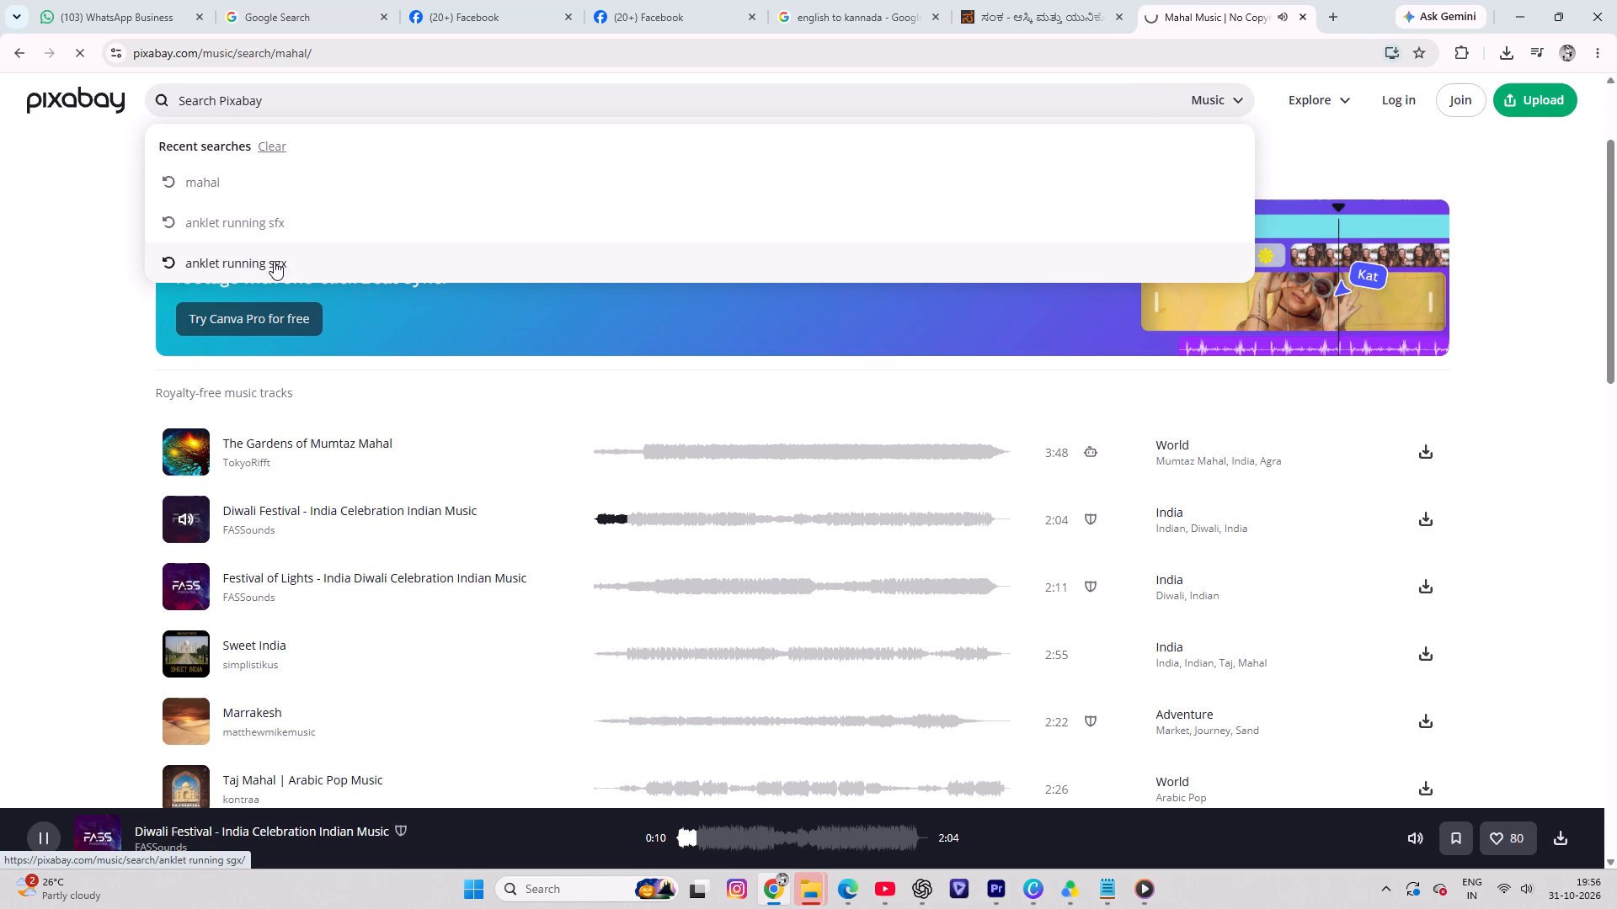
click(183, 619)
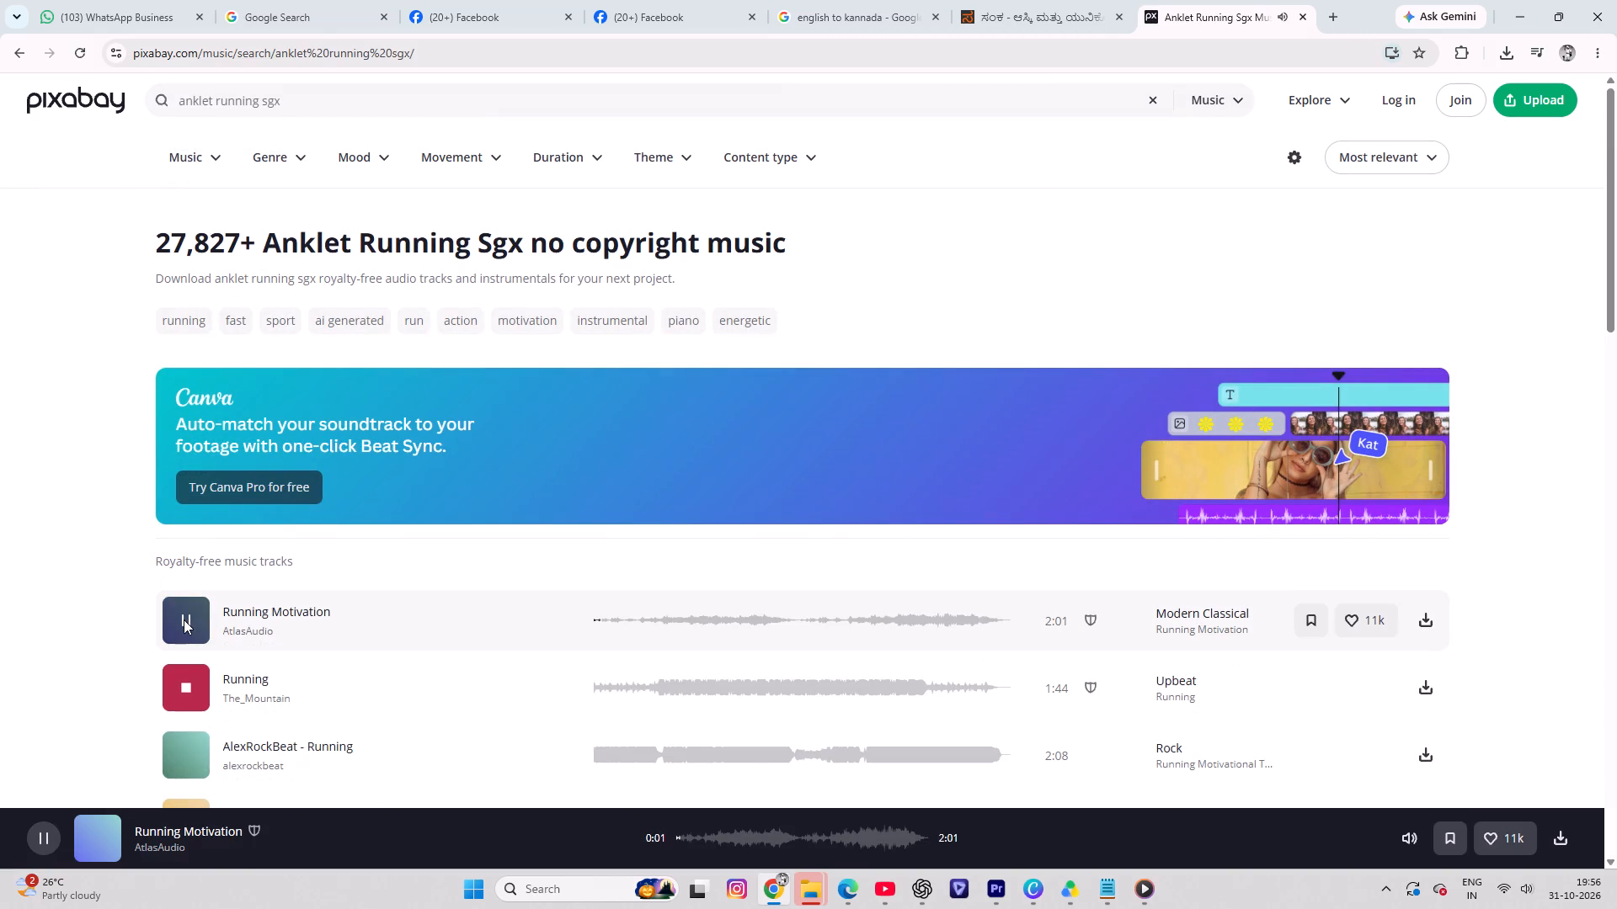
scroll(199, 619, down, 3)
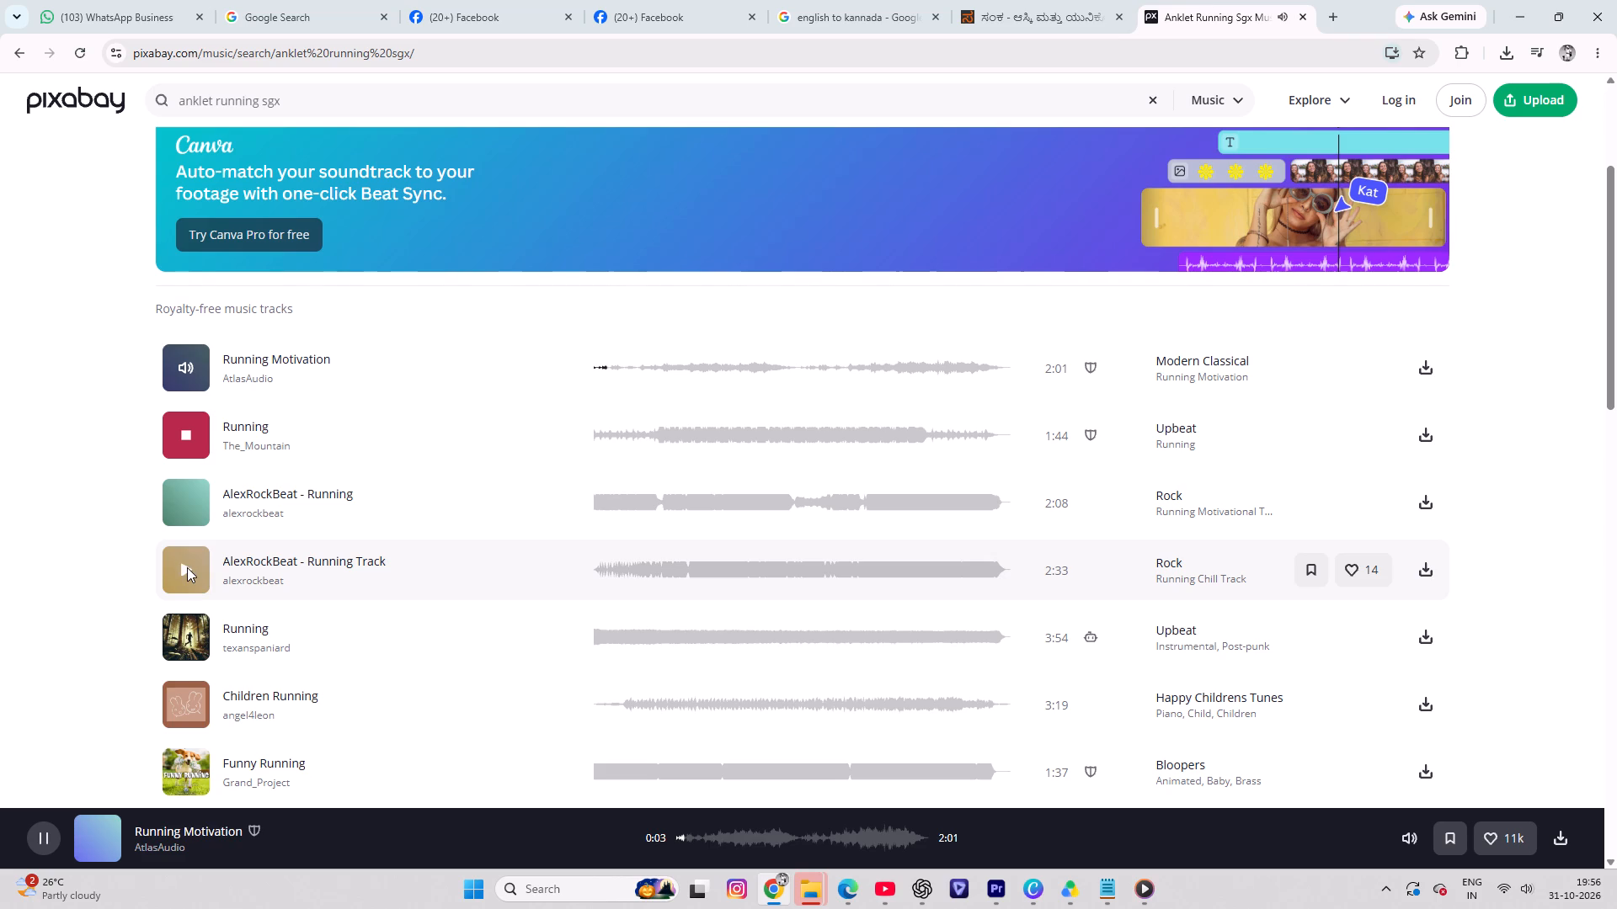
click(187, 567)
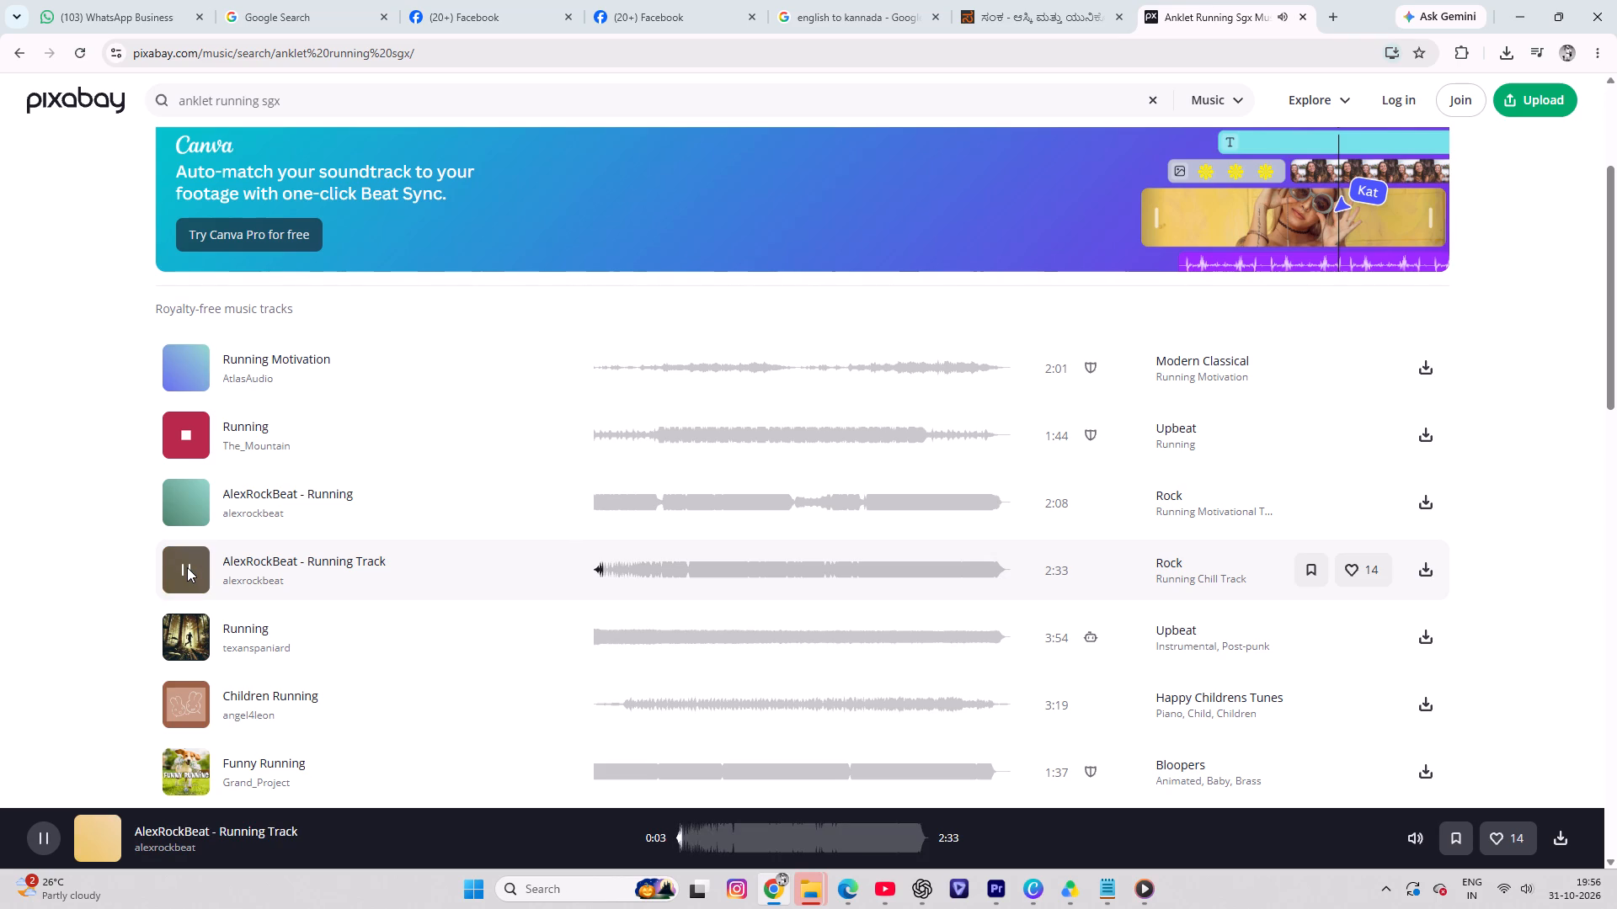
click(1416, 577)
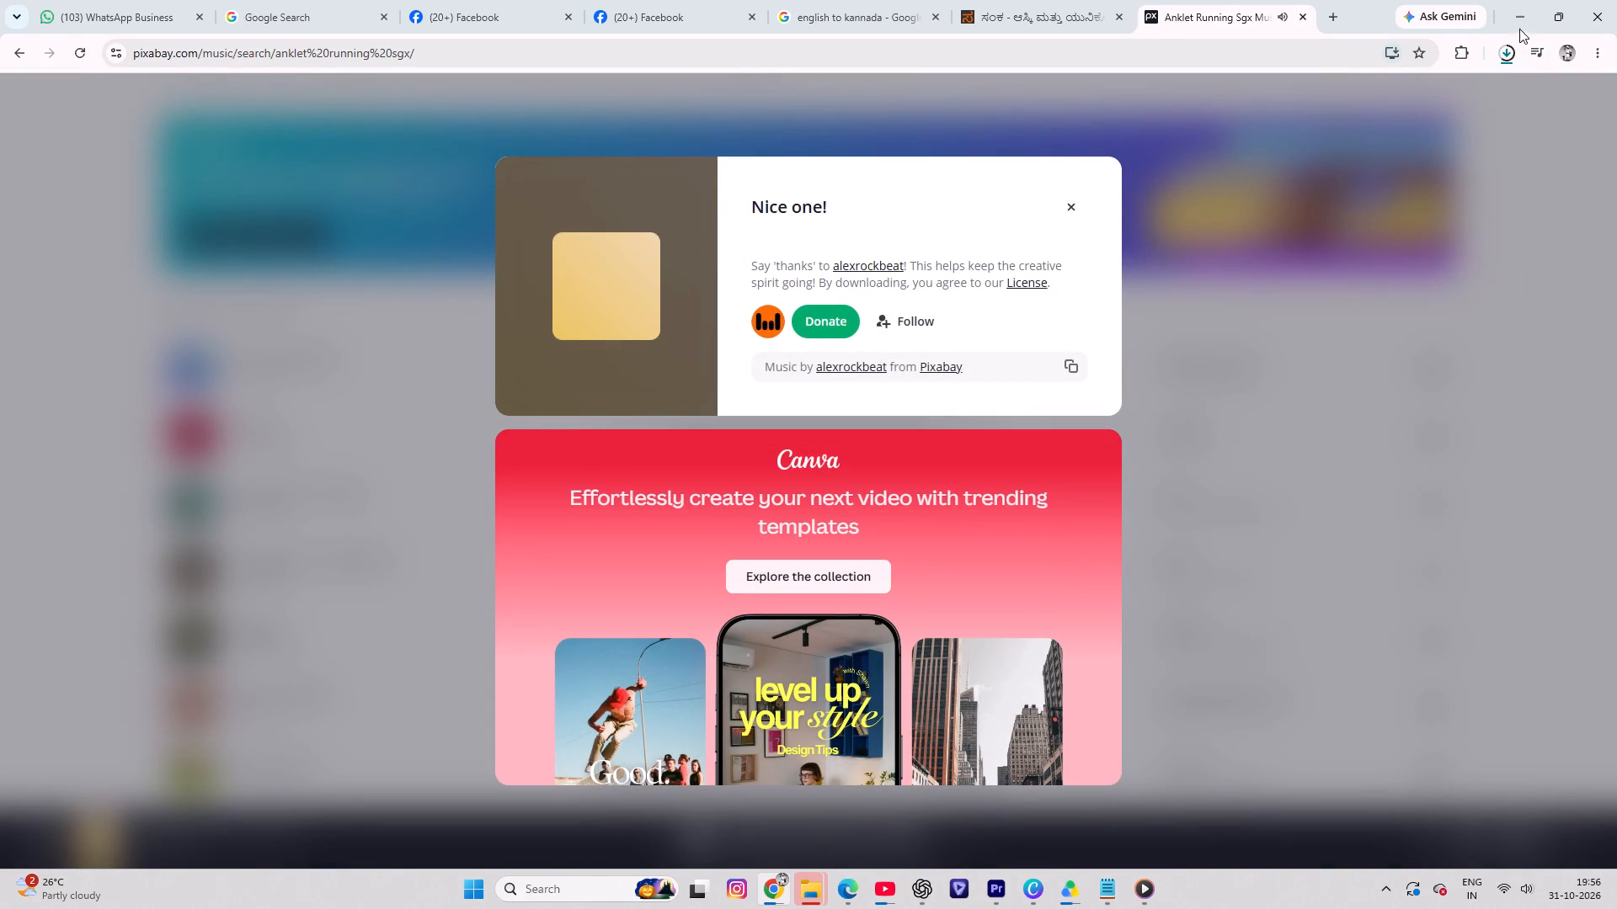
Place the downloaded alexrockbeat running track on A1 at the start of Premiere's VERTICAL FULL VIDEO sequence and save the project.
click(1507, 54)
drag(1330, 138, 1050, 795)
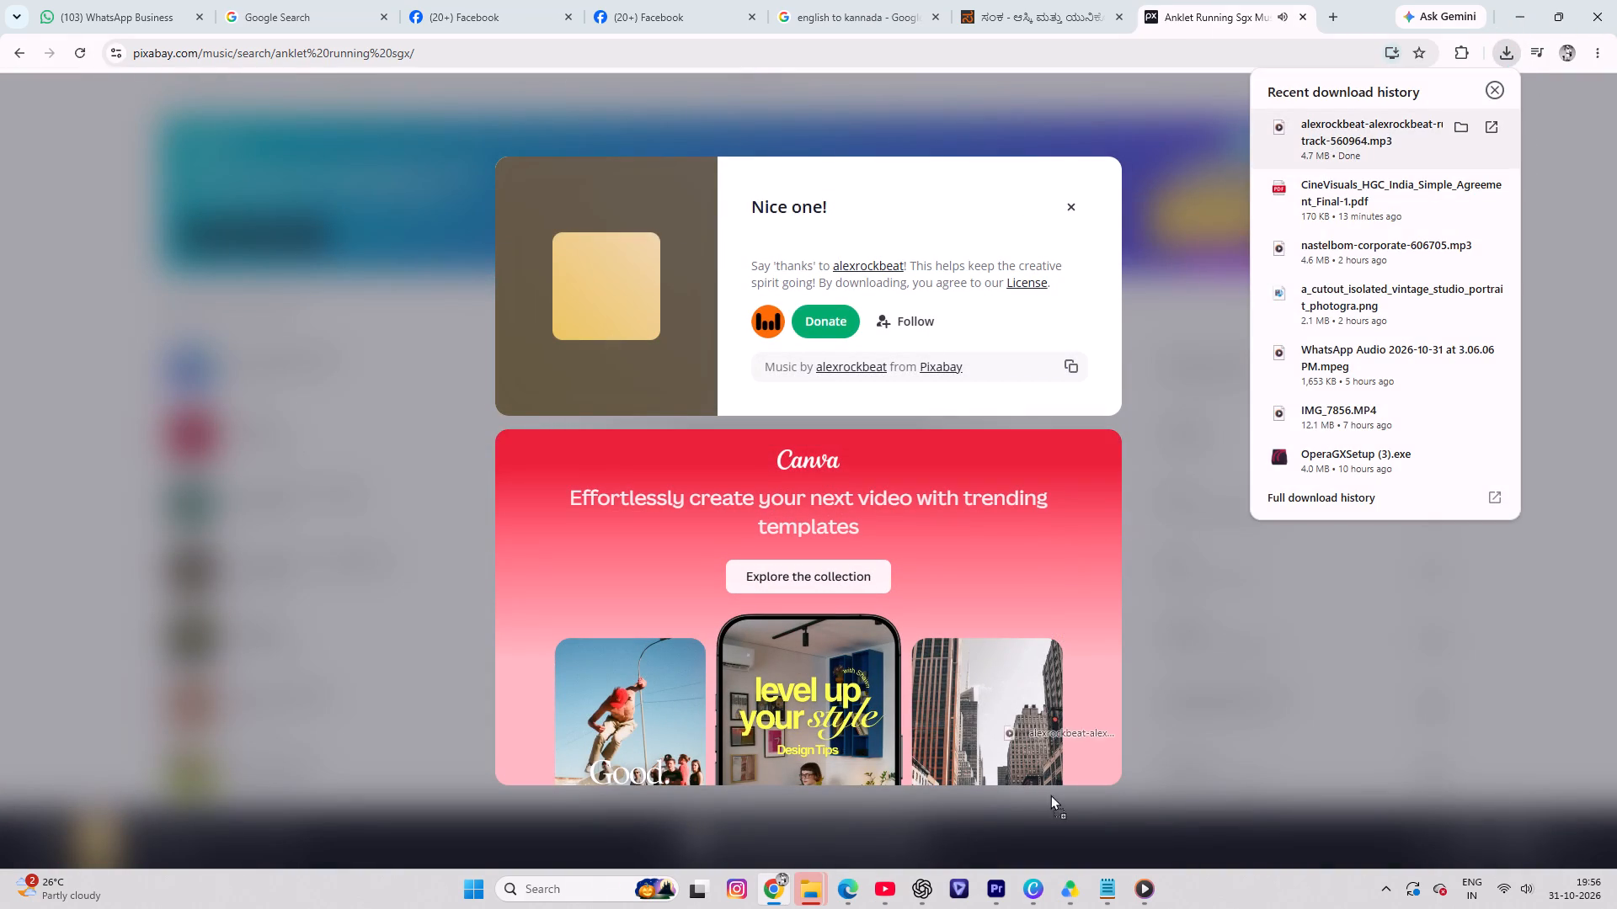
drag(1050, 795, 200, 713)
click(364, 767)
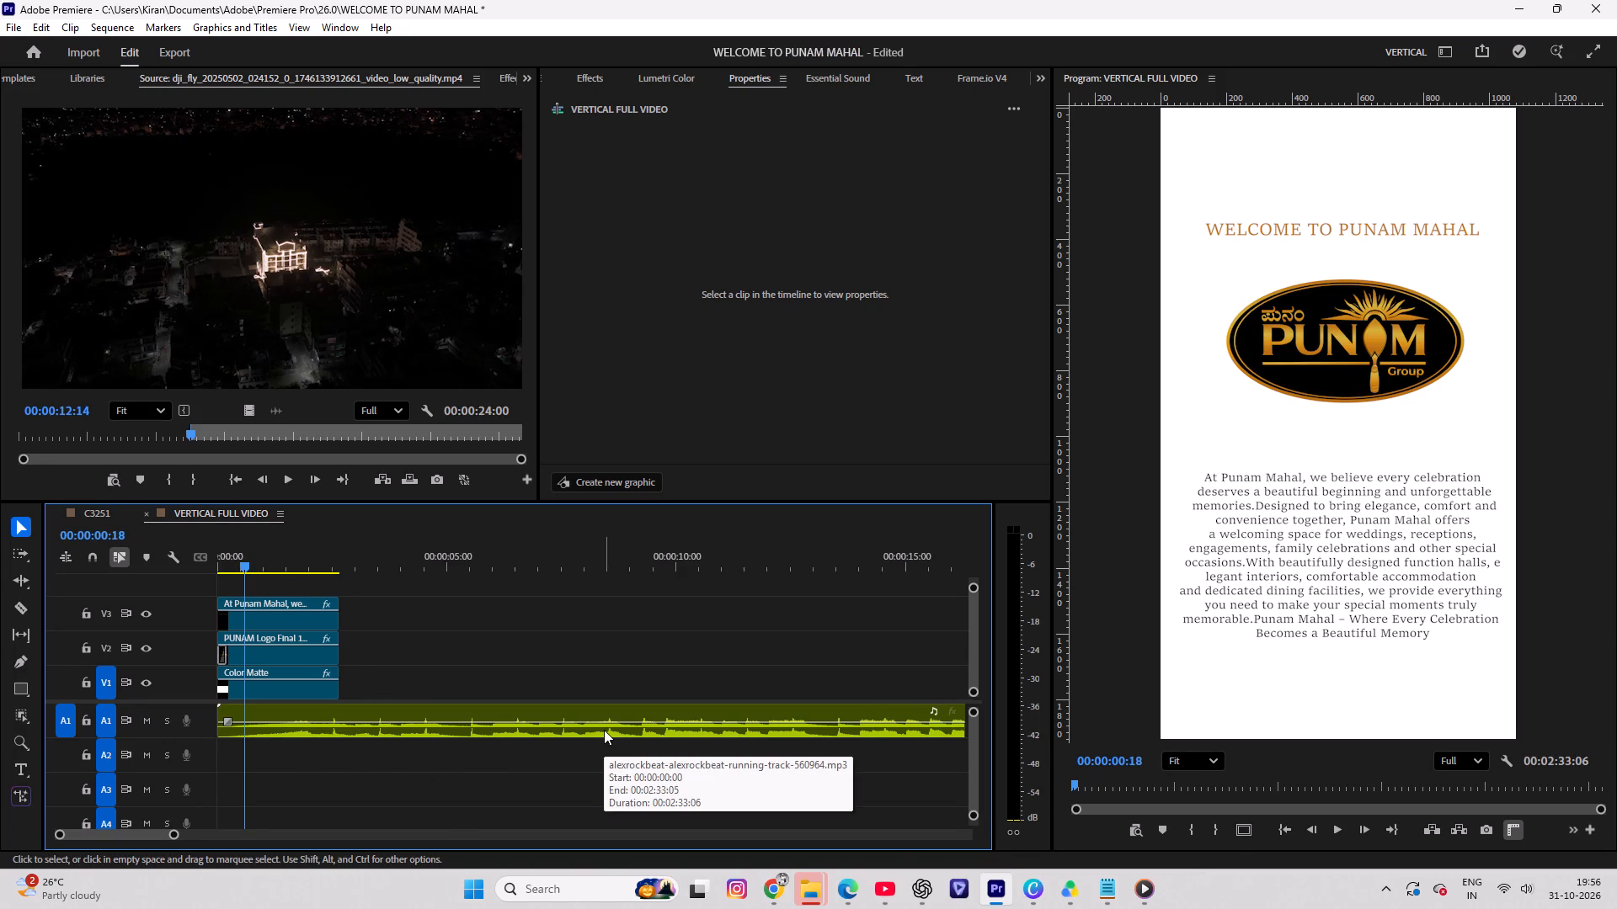
key(ctrl+s)
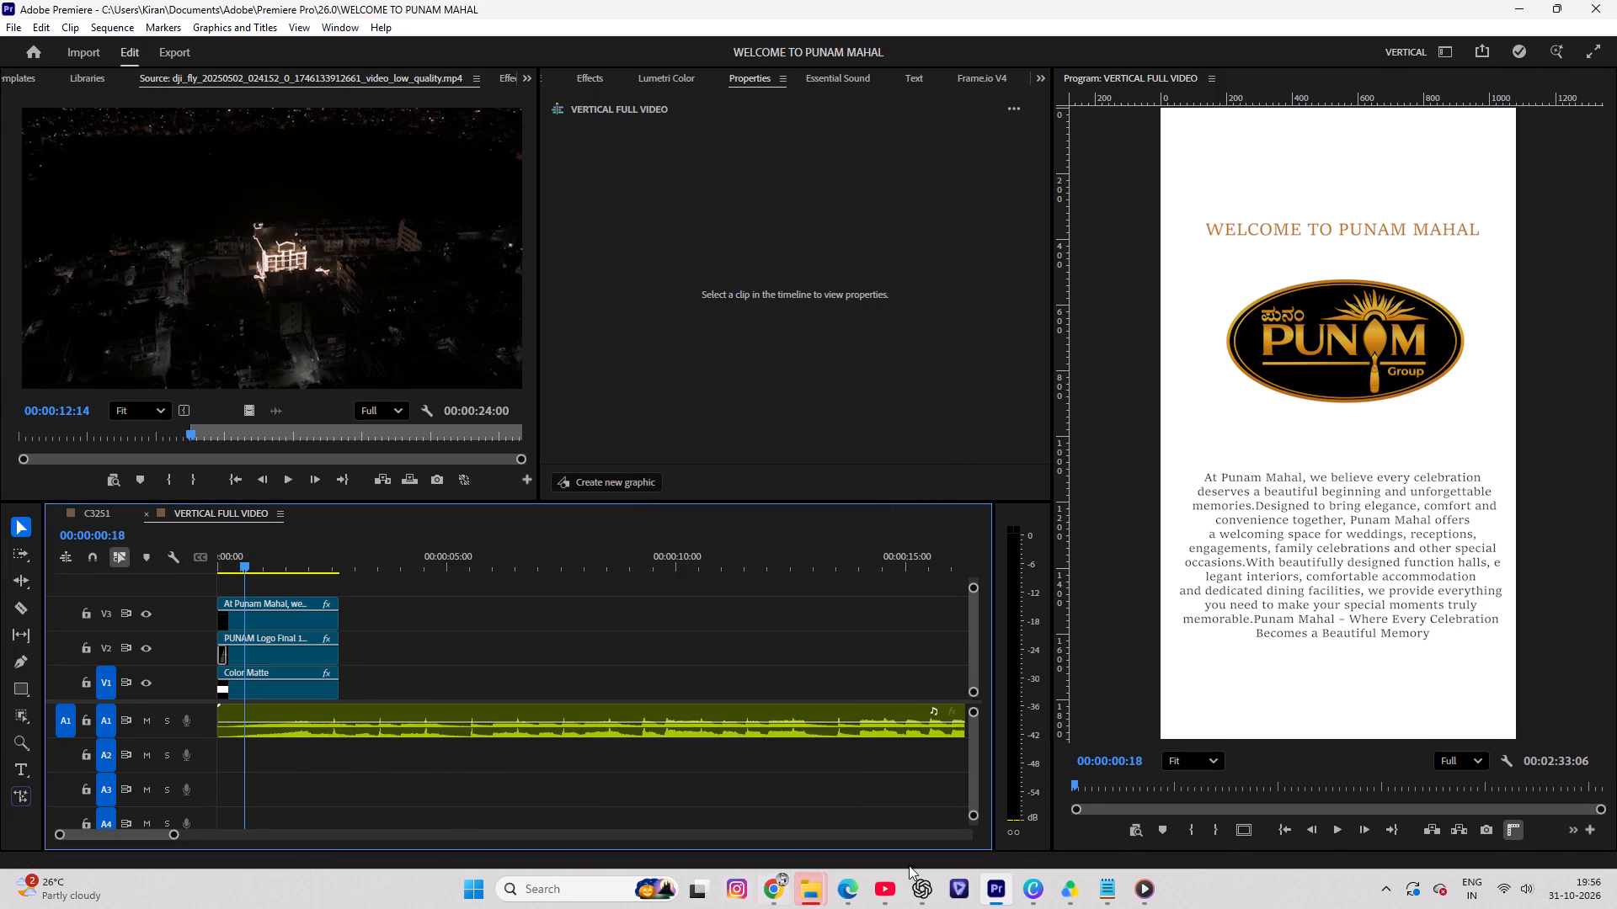
Switch back to Chrome, dismiss the Pixabay download message and pause AlexRockBeat - Running Track.
click(1145, 894)
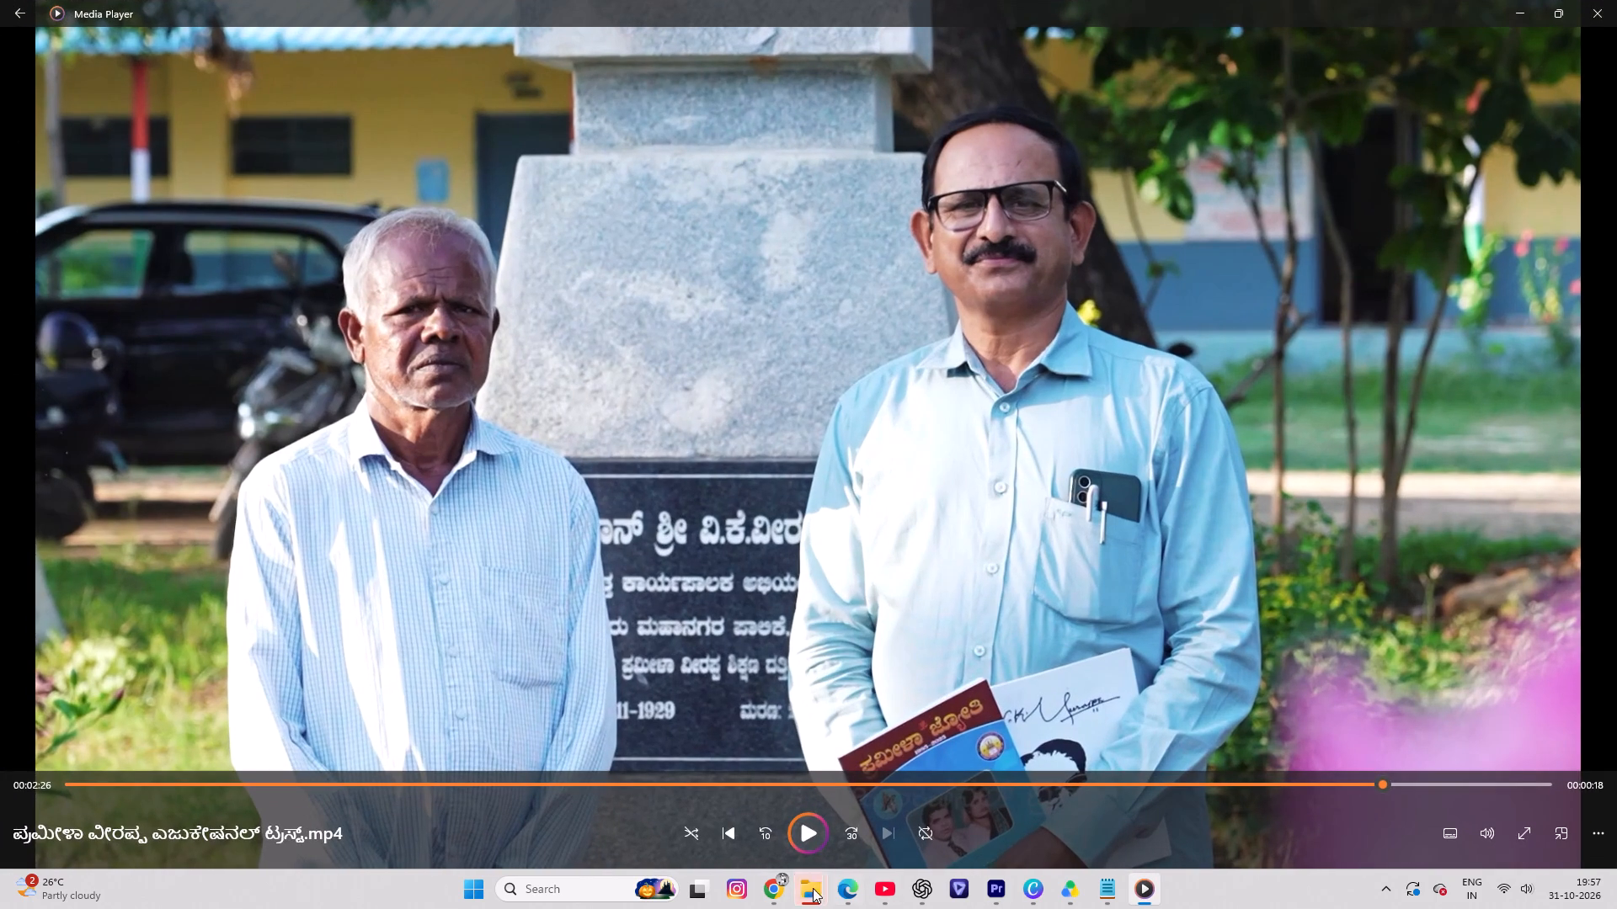
click(778, 886)
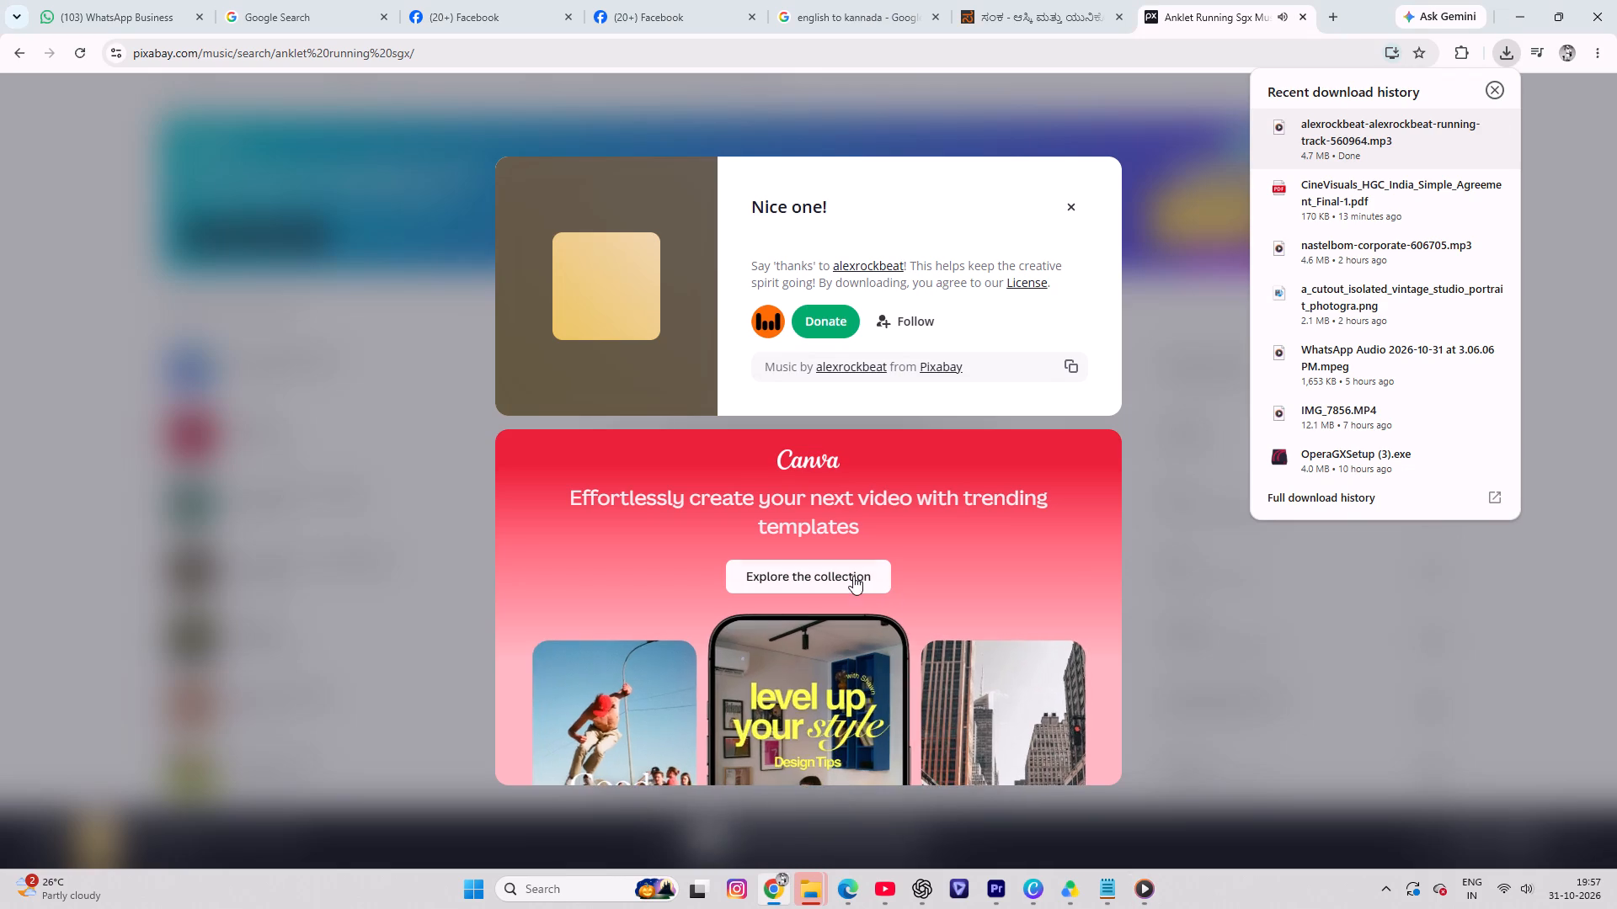
click(1183, 338)
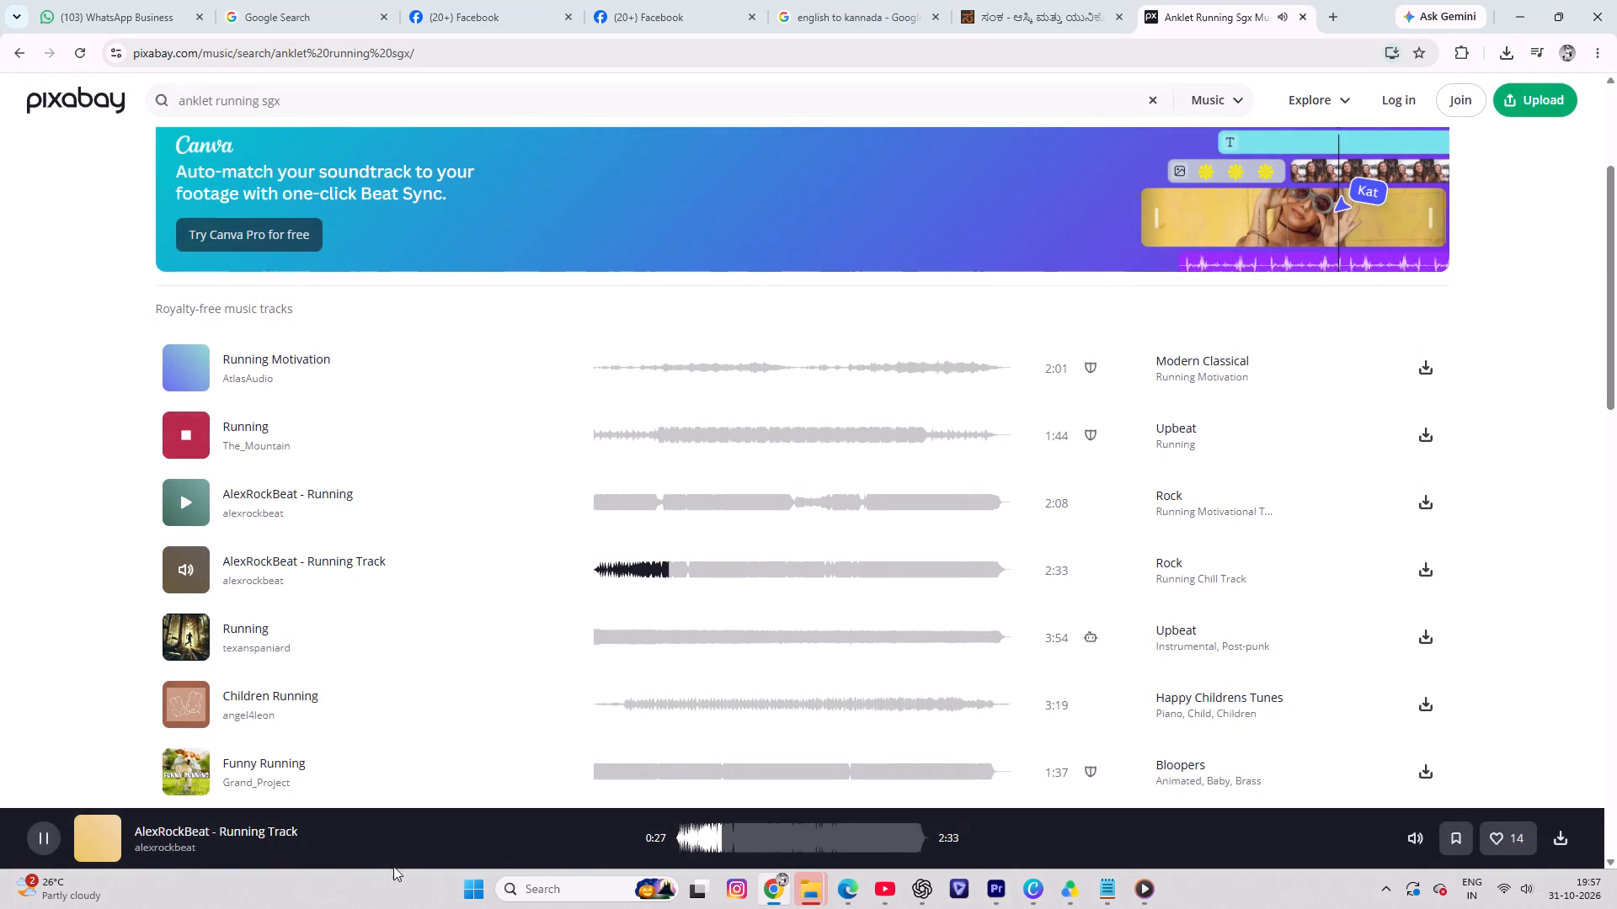
click(29, 834)
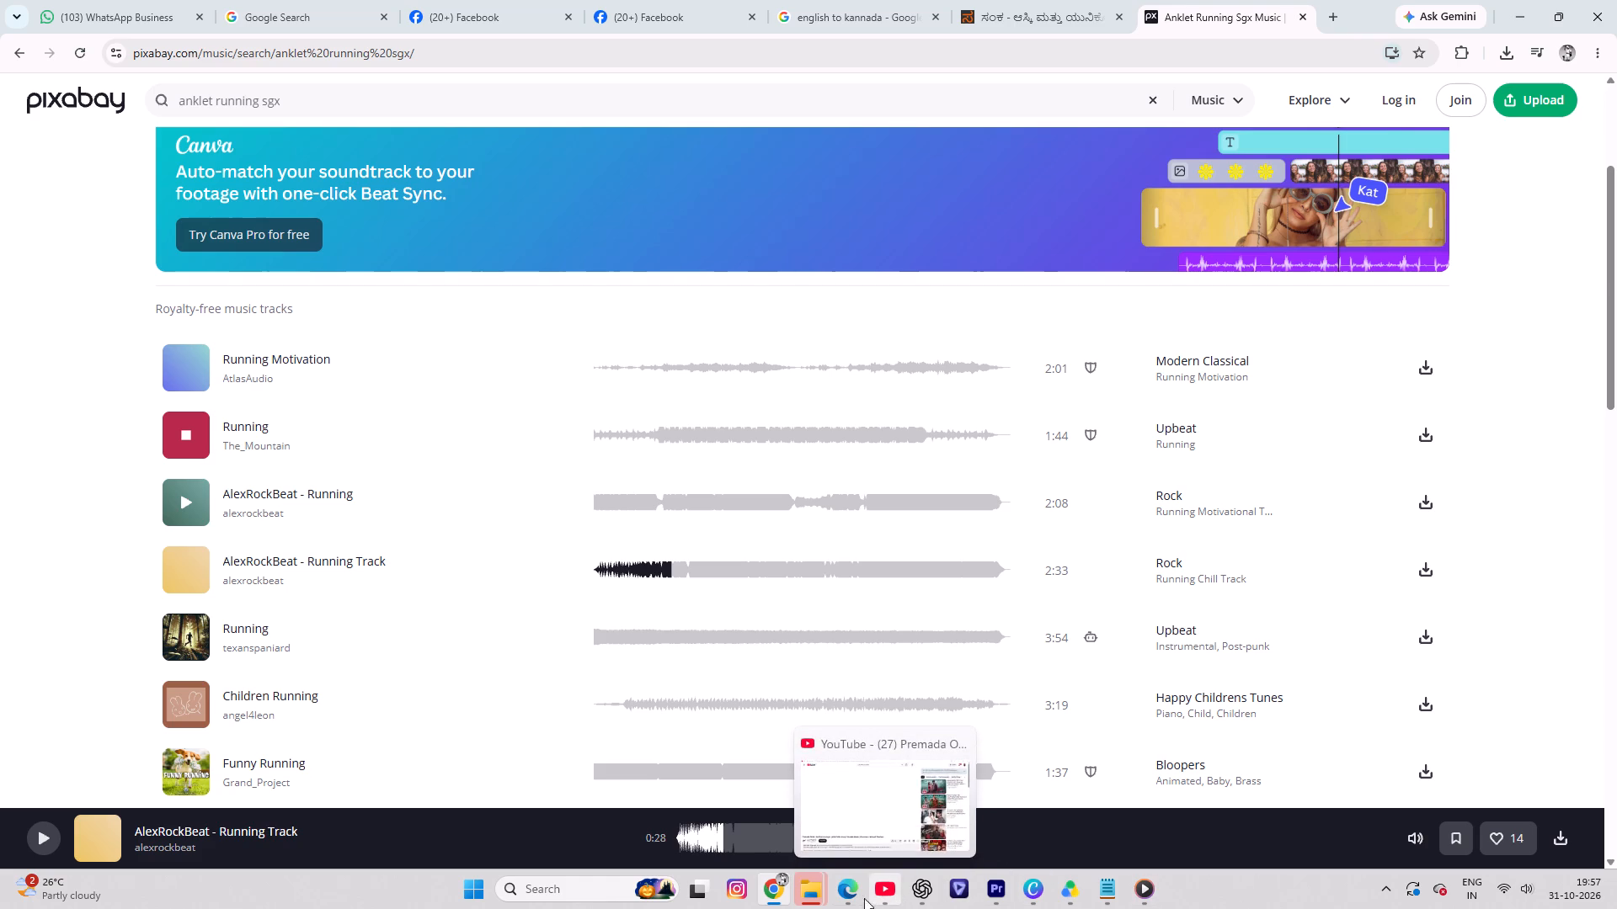
Switch to Premiere and return the playhead to the start of the VERTICAL FULL VIDEO sequence.
click(997, 891)
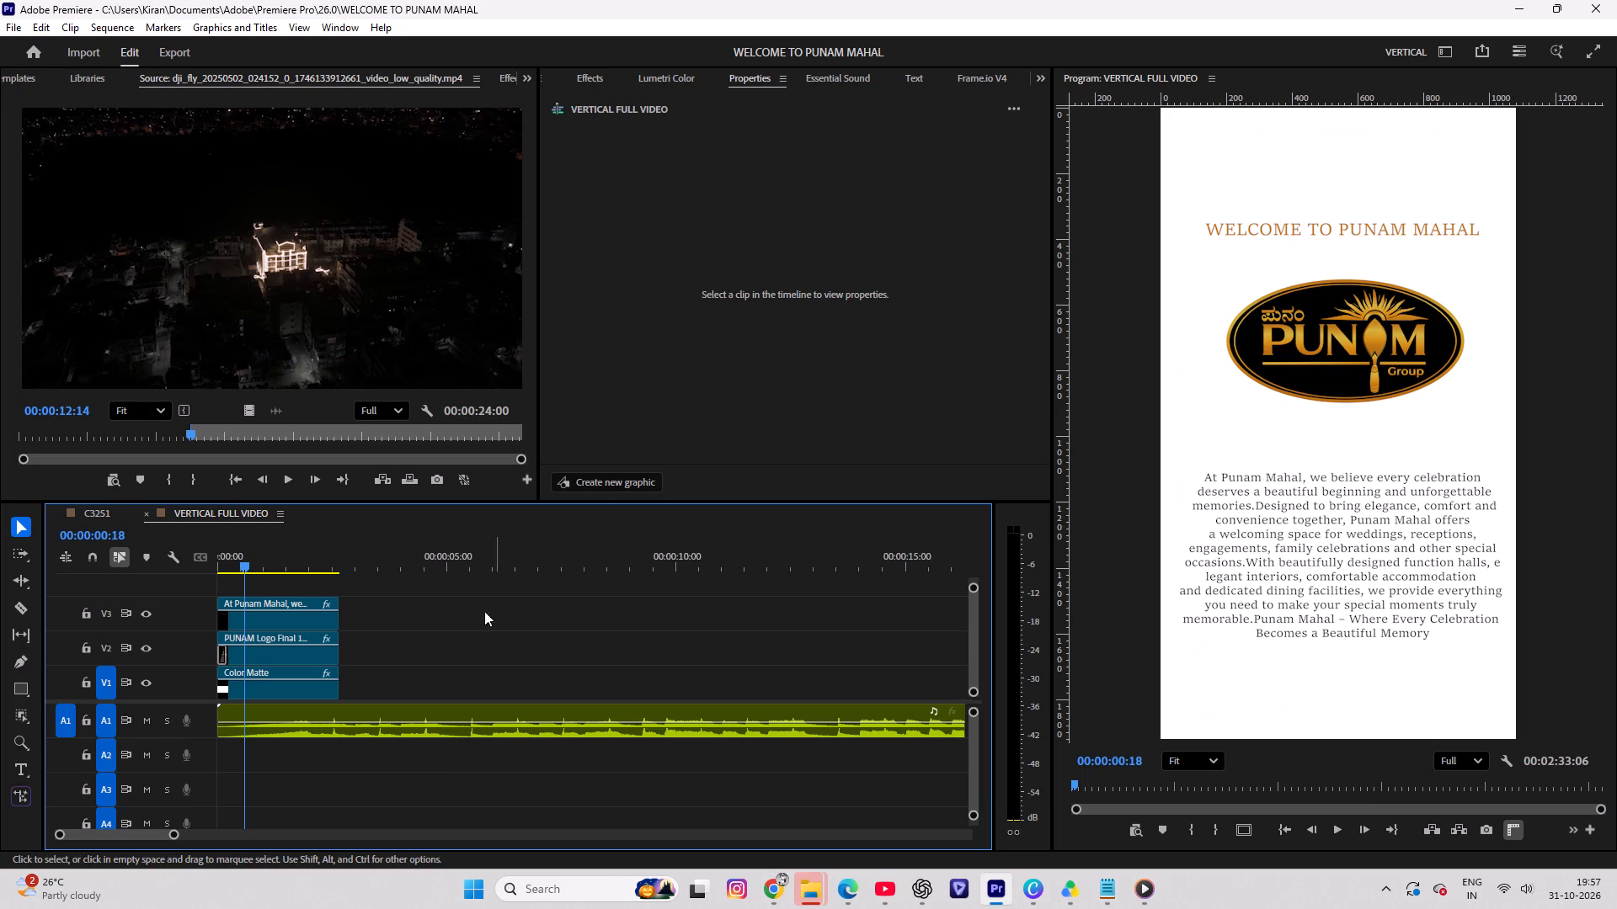
drag(296, 557, 206, 575)
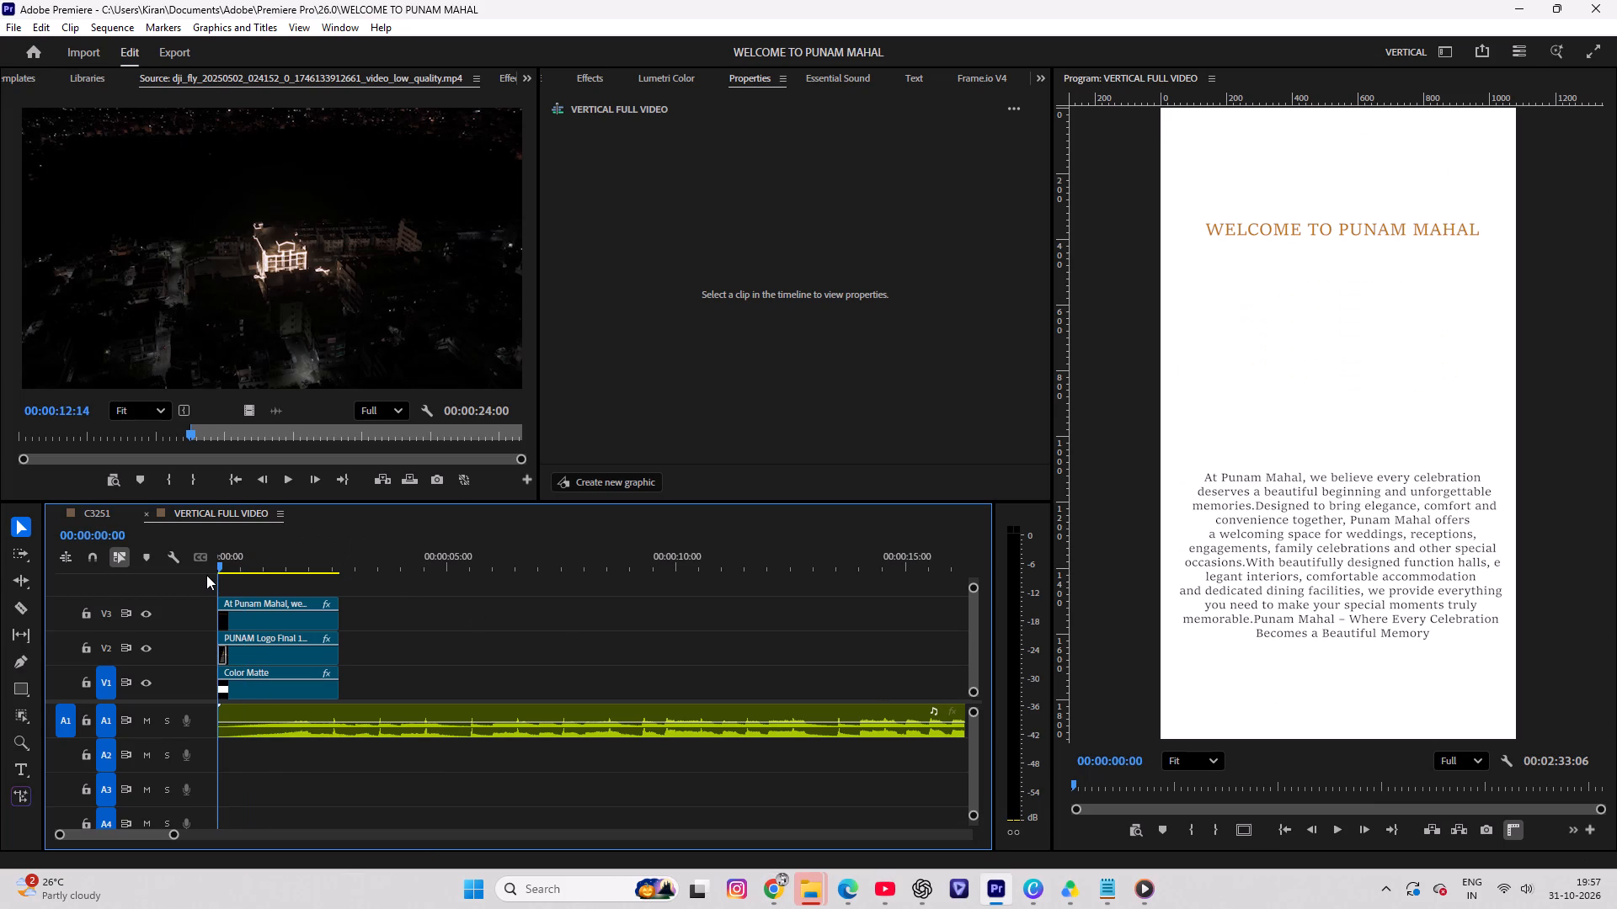
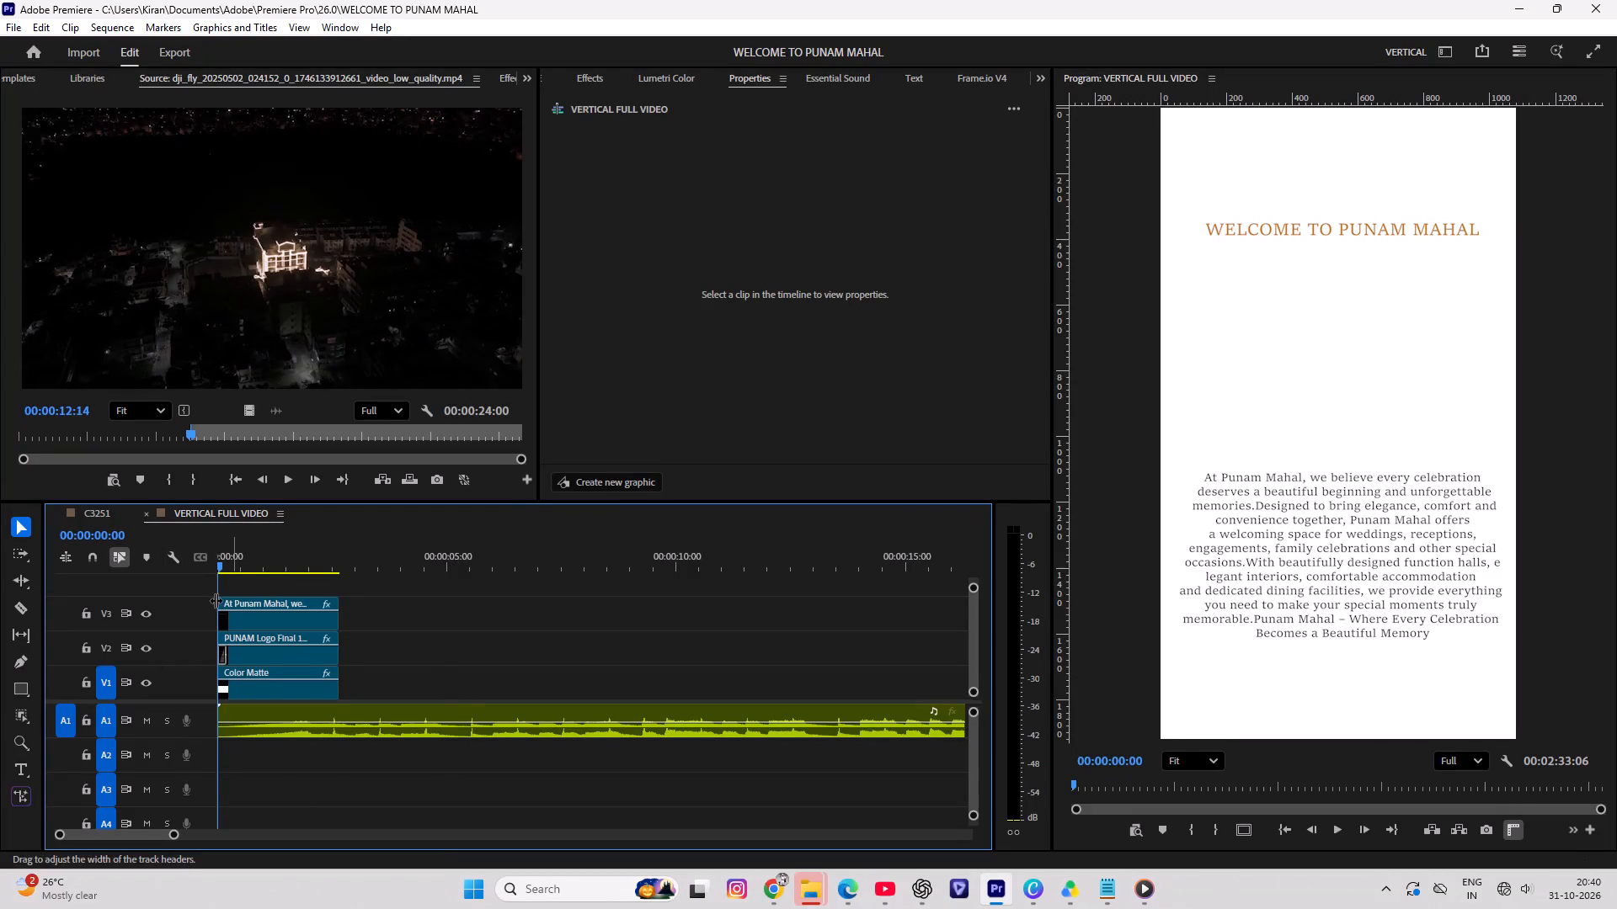
Preview the opening of the VERTICAL FULL VIDEO sequence with its new music, from the start to about 00:00:03:28.
drag(229, 562, 325, 548)
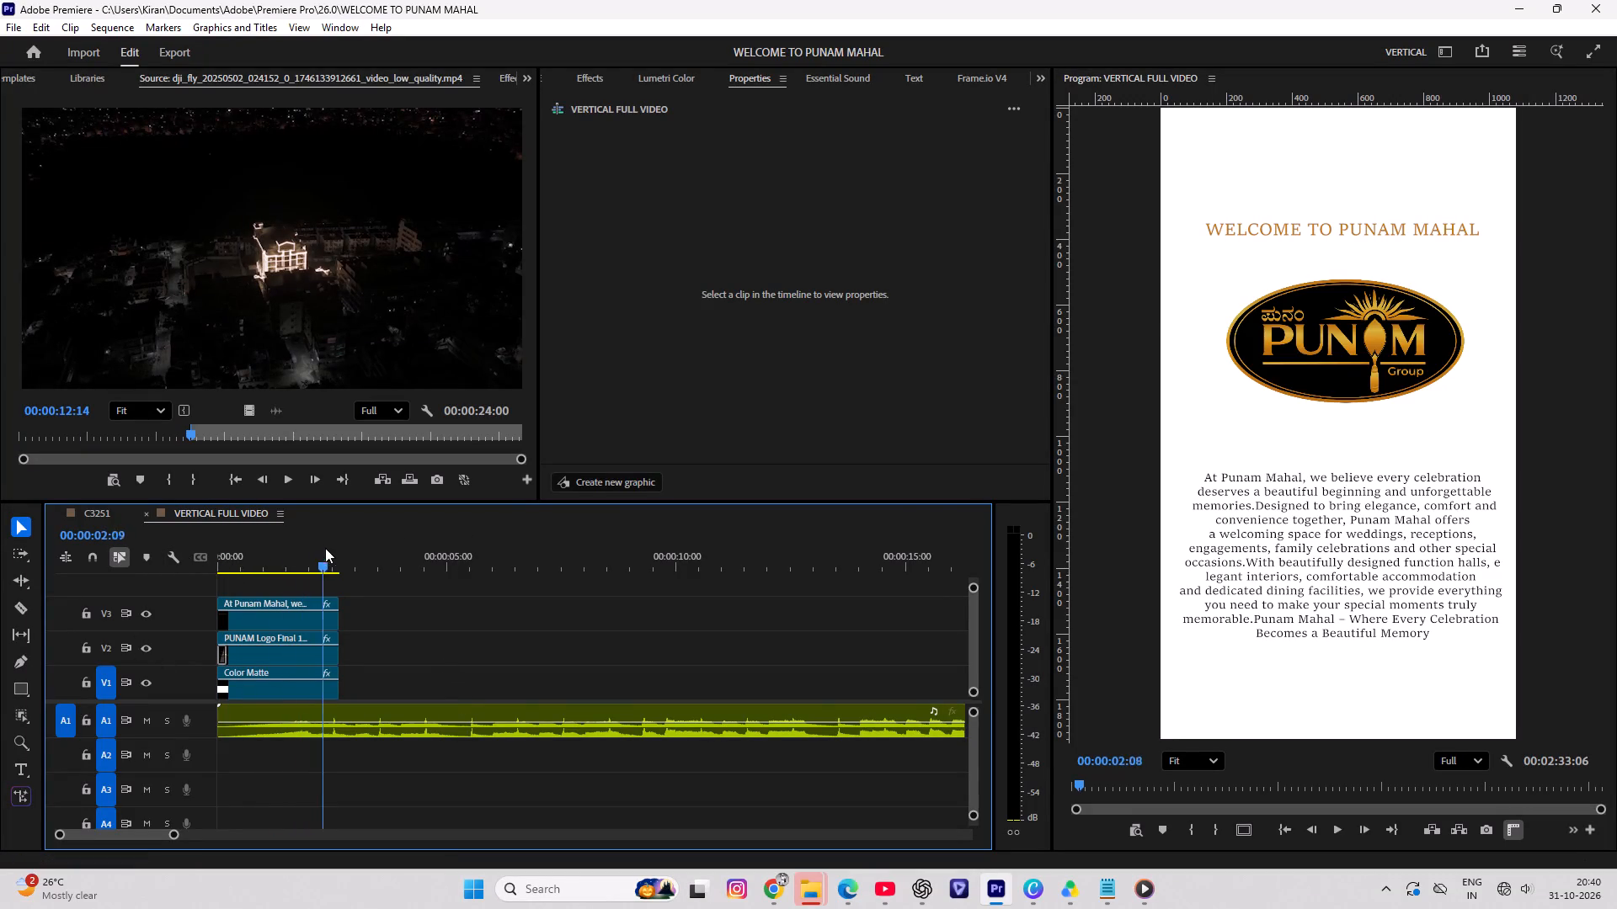
drag(325, 548, 224, 543)
key(space)
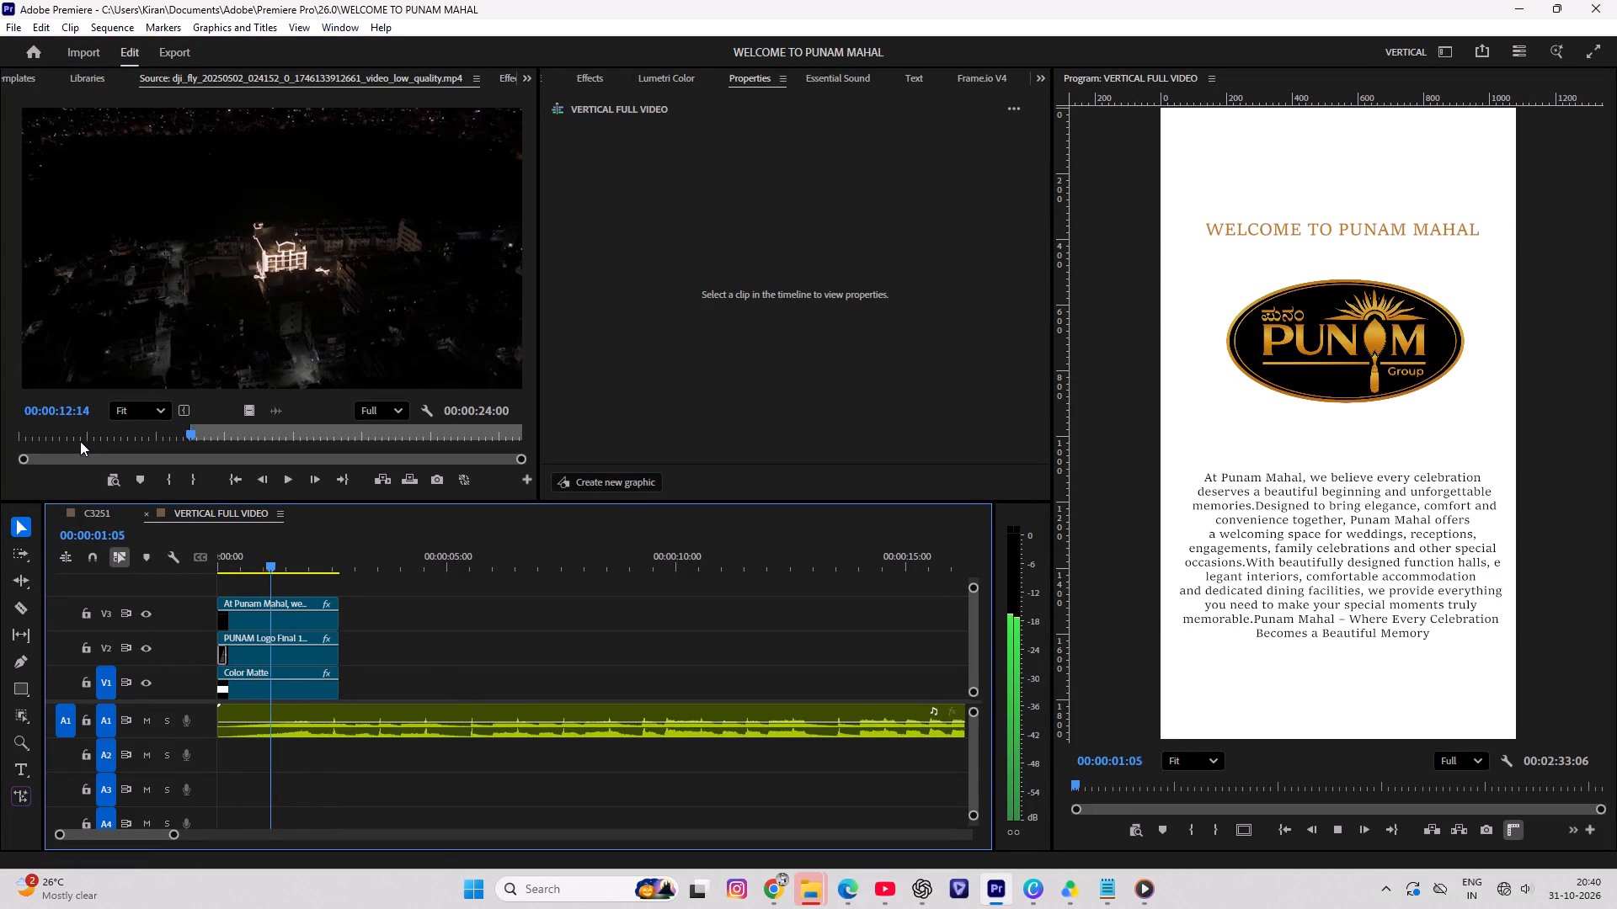
key(space)
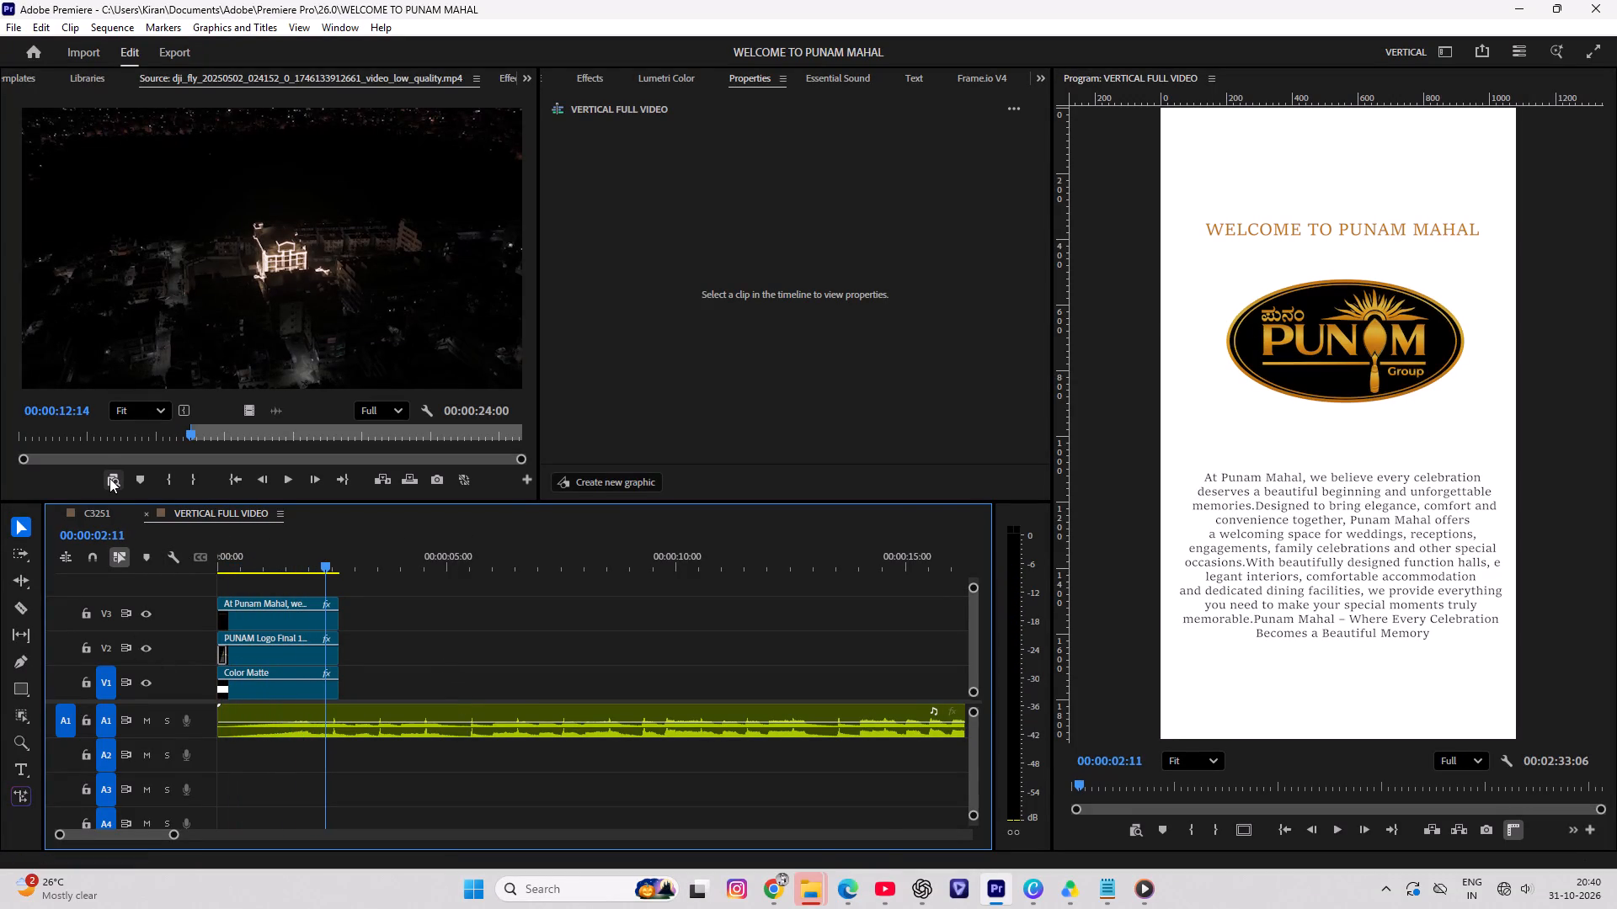
key(space)
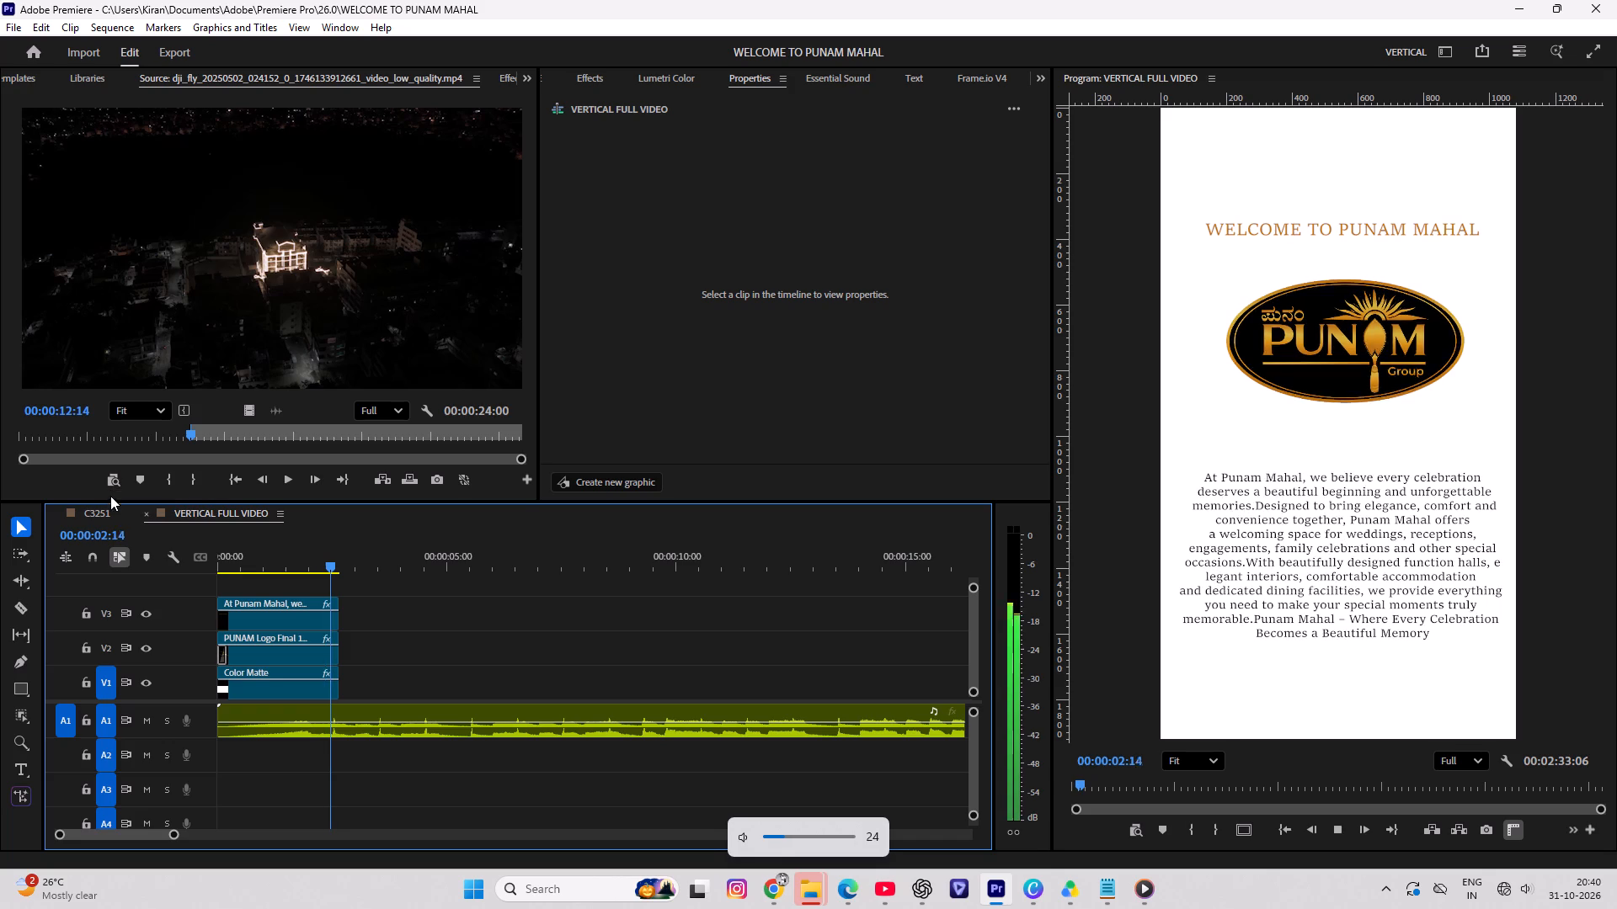
key(space)
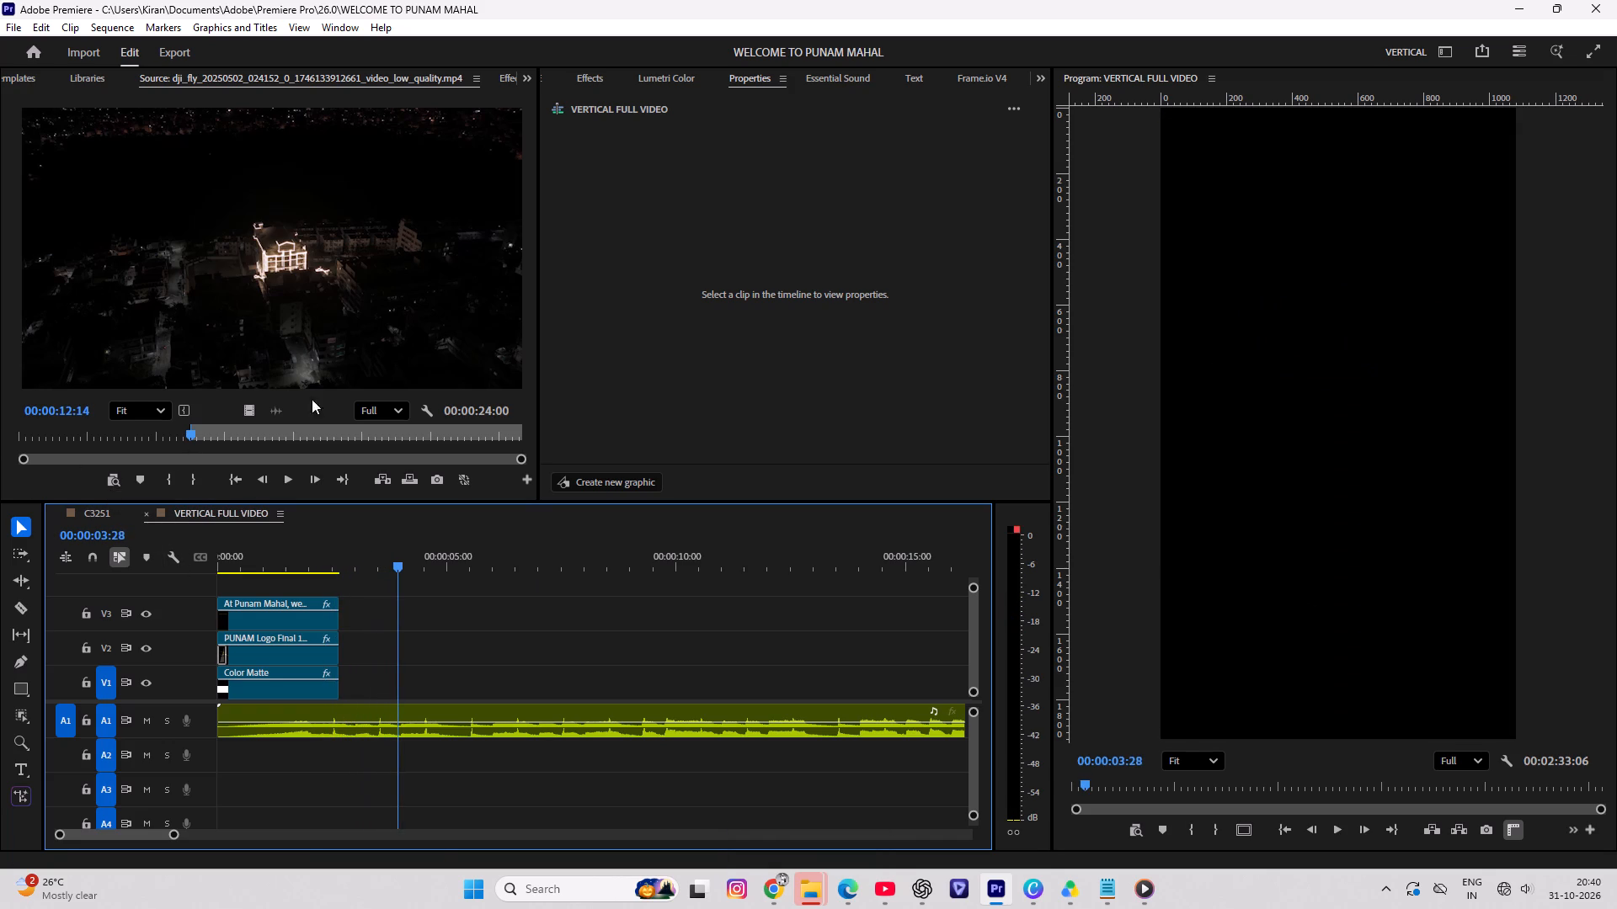
Reopen the recent WELCOME TO PUNAM MAHAL project and return the VERTICAL FULL VIDEO playhead to the start.
click(40, 56)
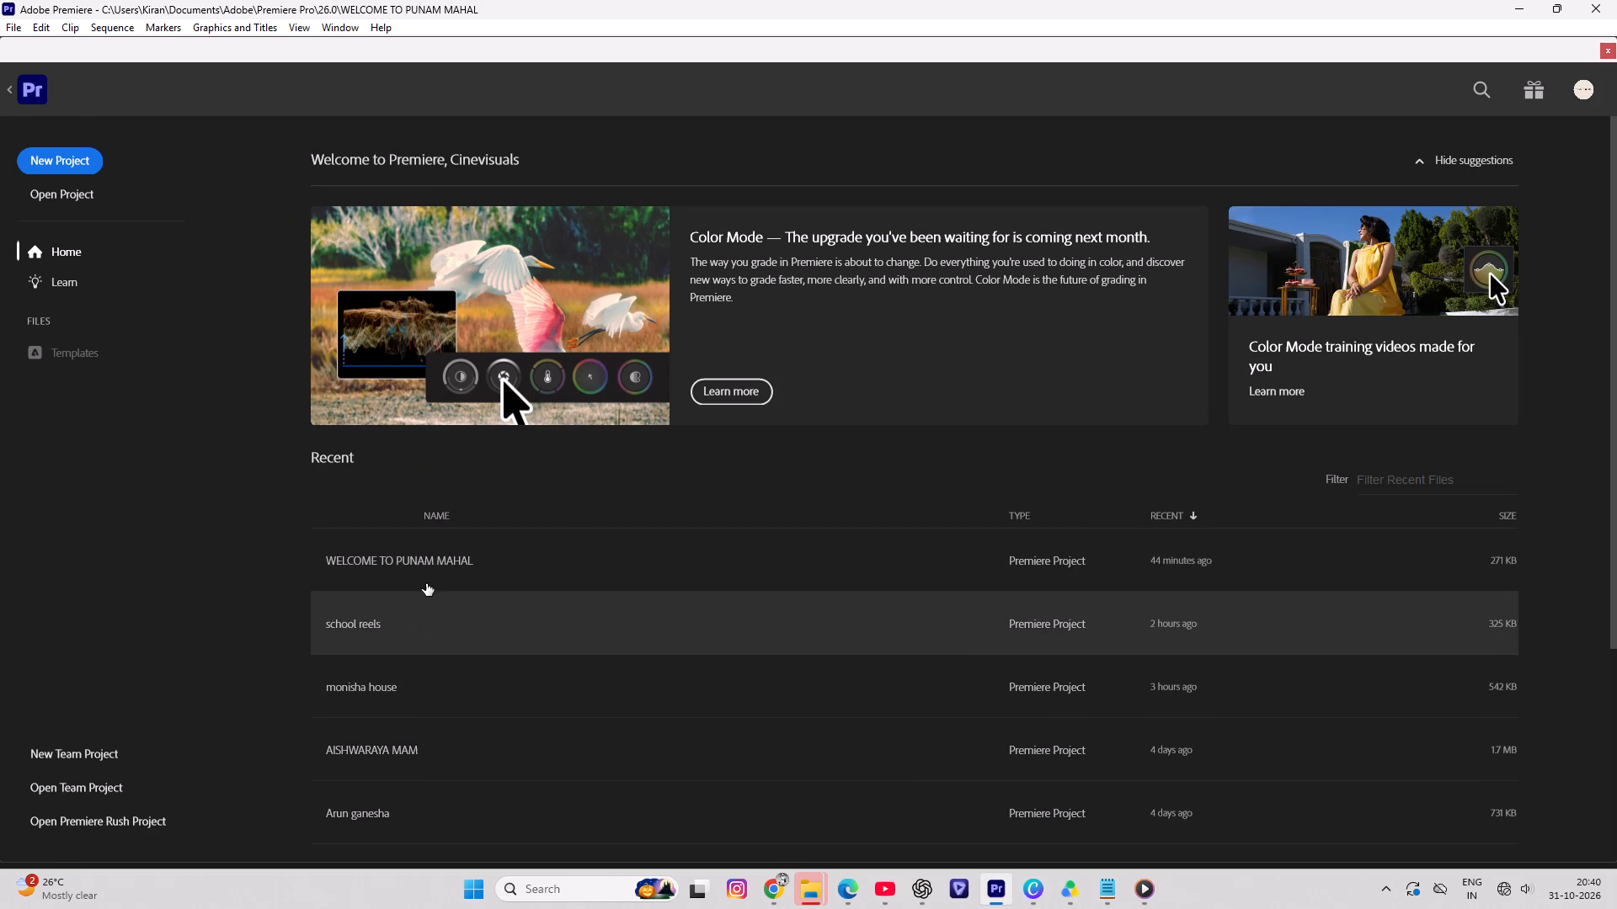
click(426, 574)
drag(398, 555, 319, 556)
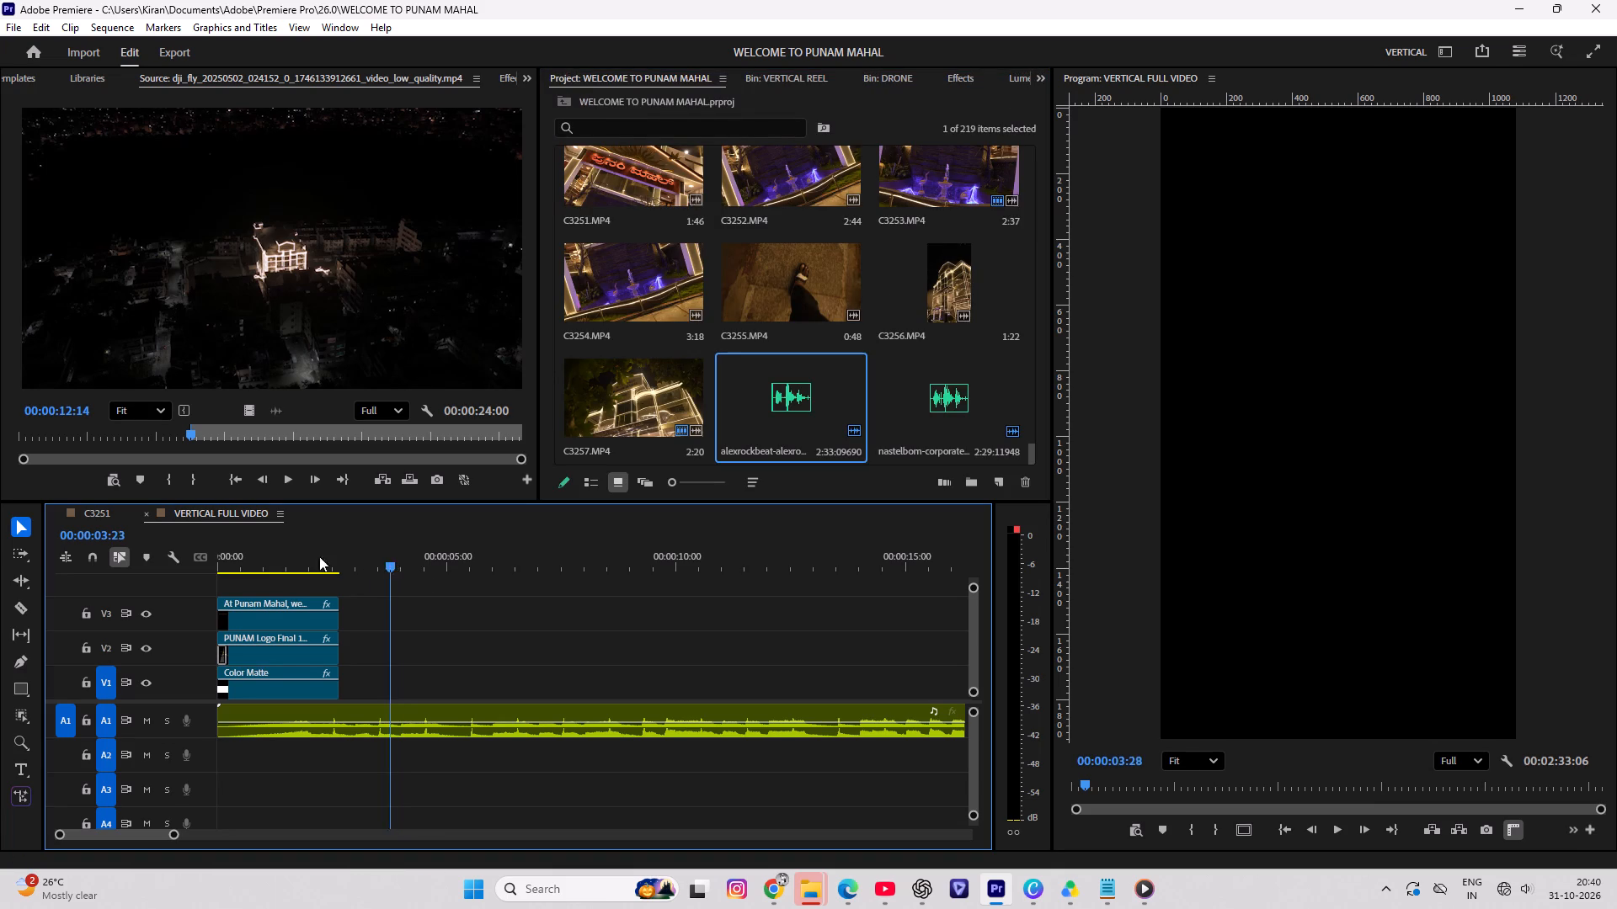
drag(319, 556, 178, 566)
Switch to the C3251 sequence and play it from the start as reference for the vertical version.
click(99, 516)
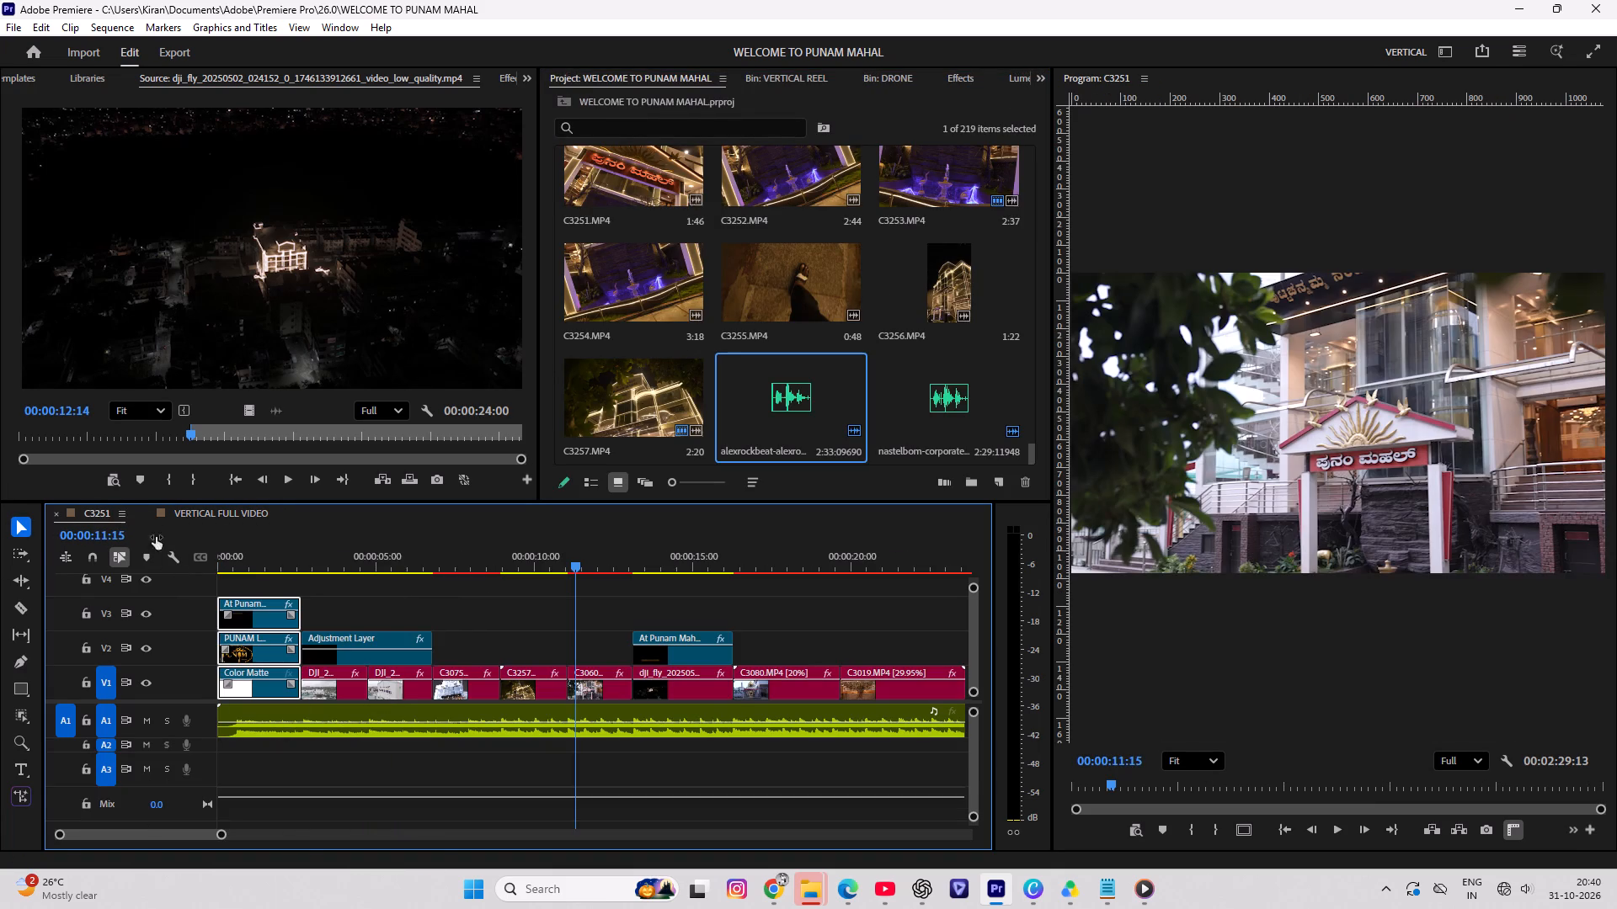
drag(543, 563, 146, 571)
key(space)
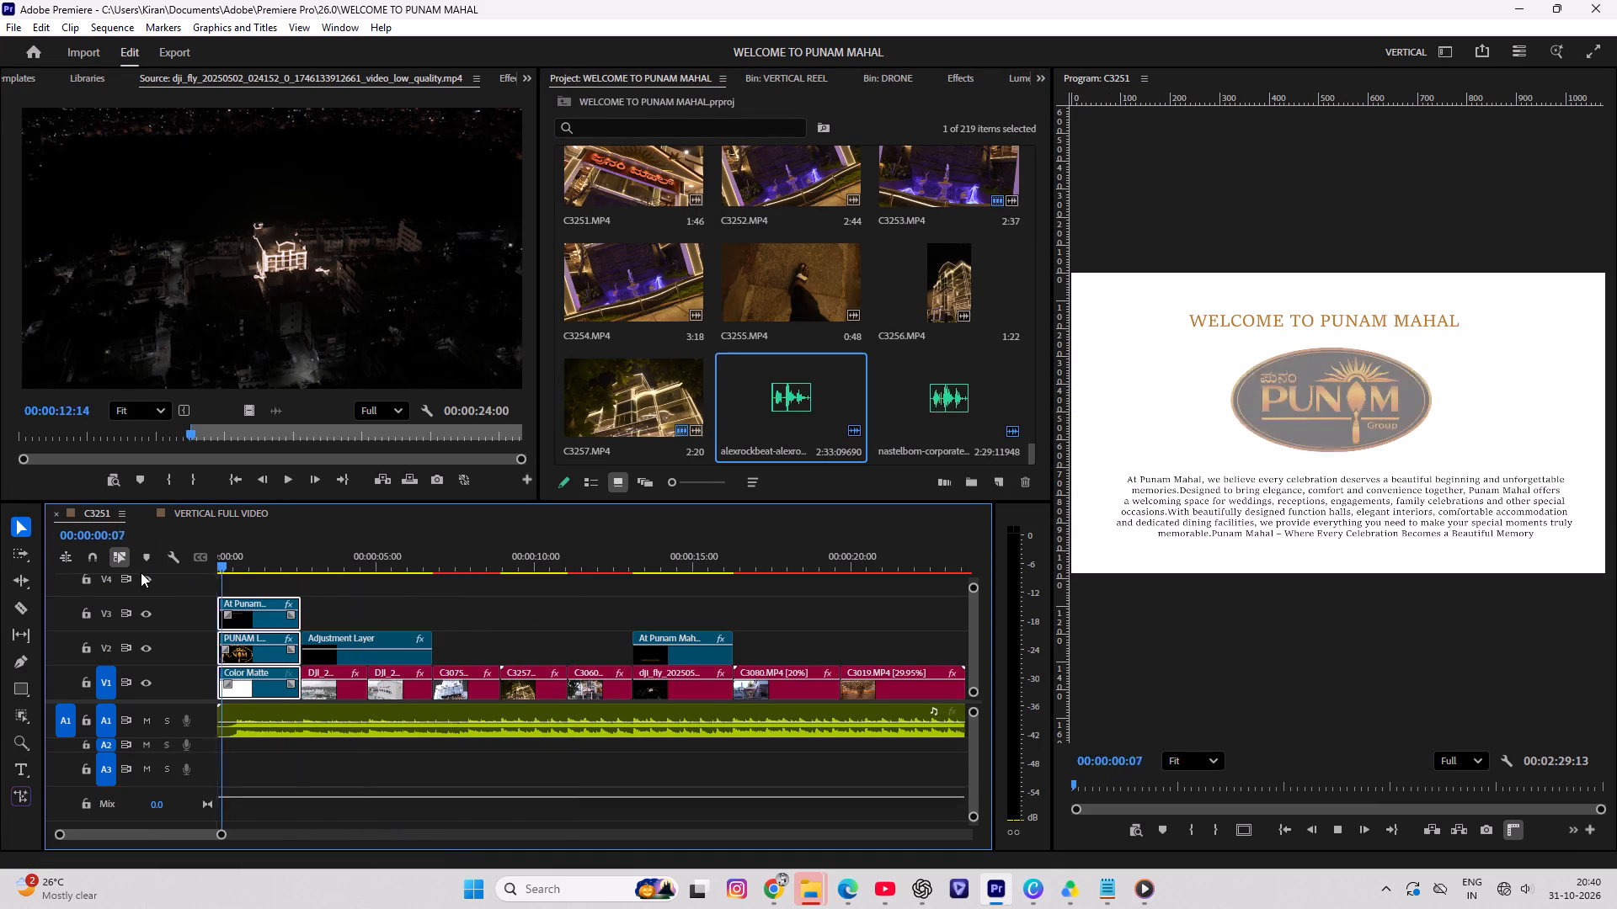
key(space)
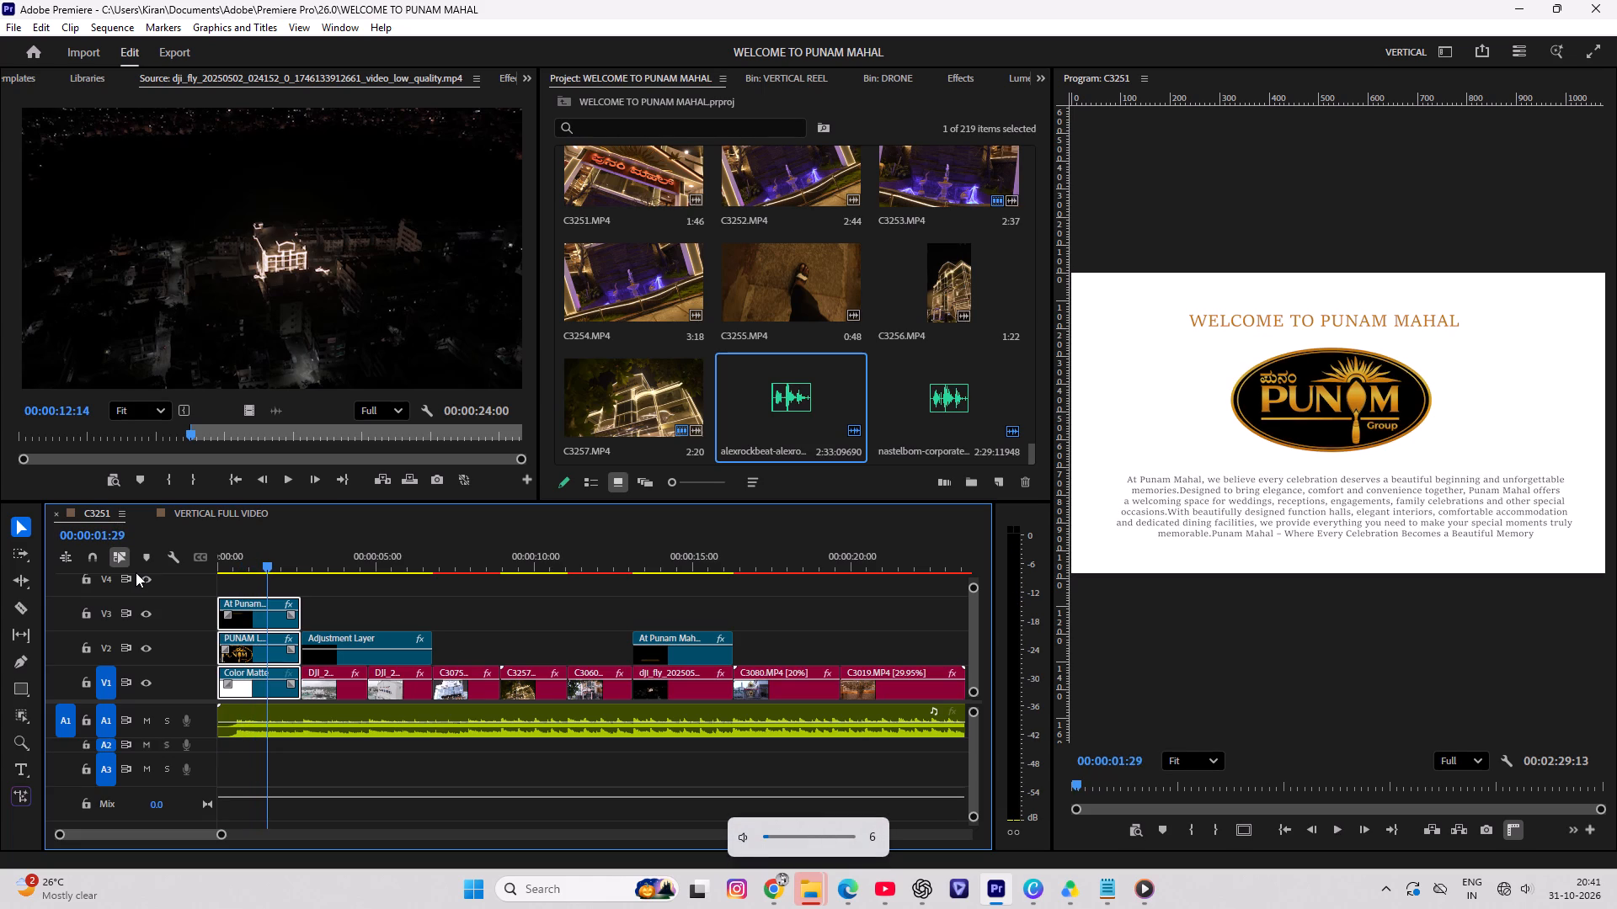
key(space)
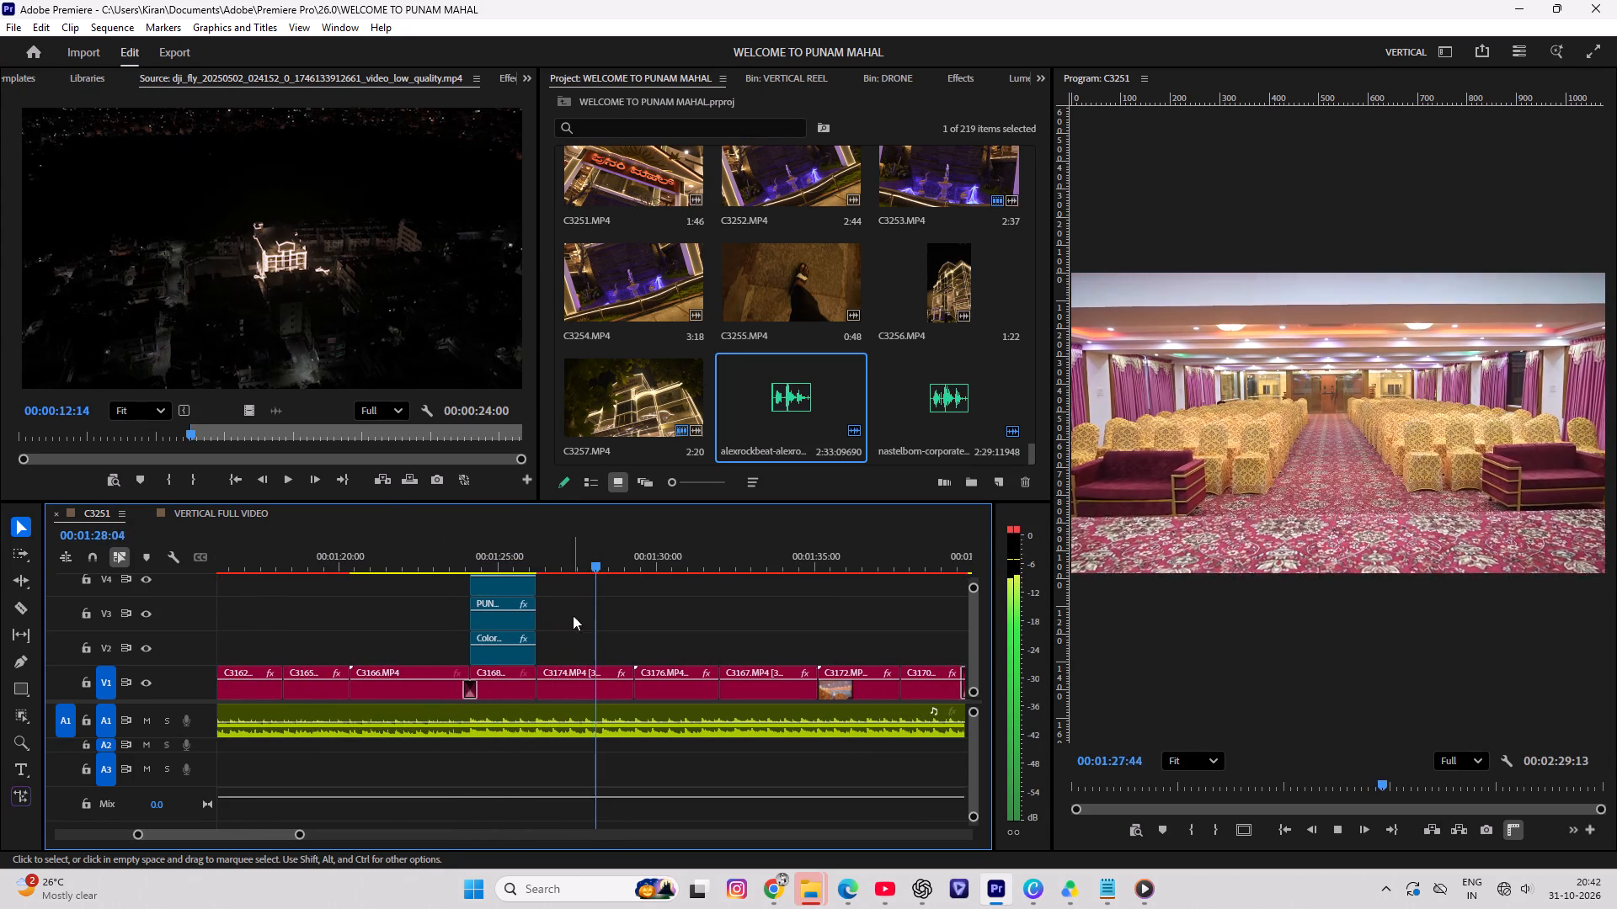
Replay the VIP MAHAL and DINING HALL title sections of C3251 and continue through the kitchen shots to about 00:02:00.
drag(601, 561, 482, 561)
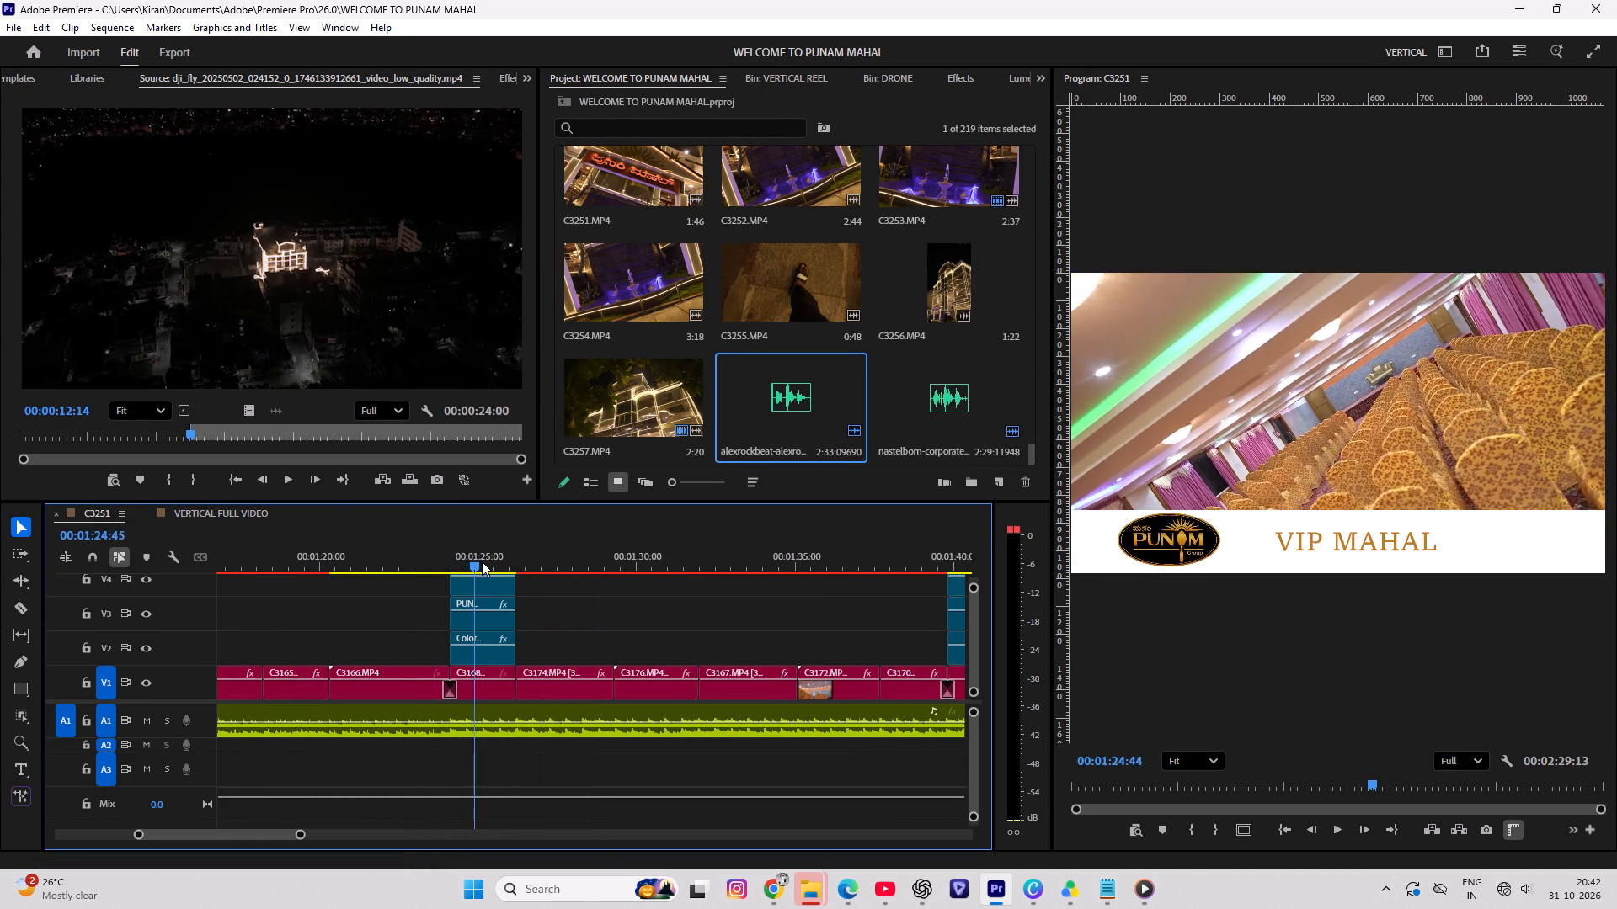
drag(482, 561, 418, 573)
key(space)
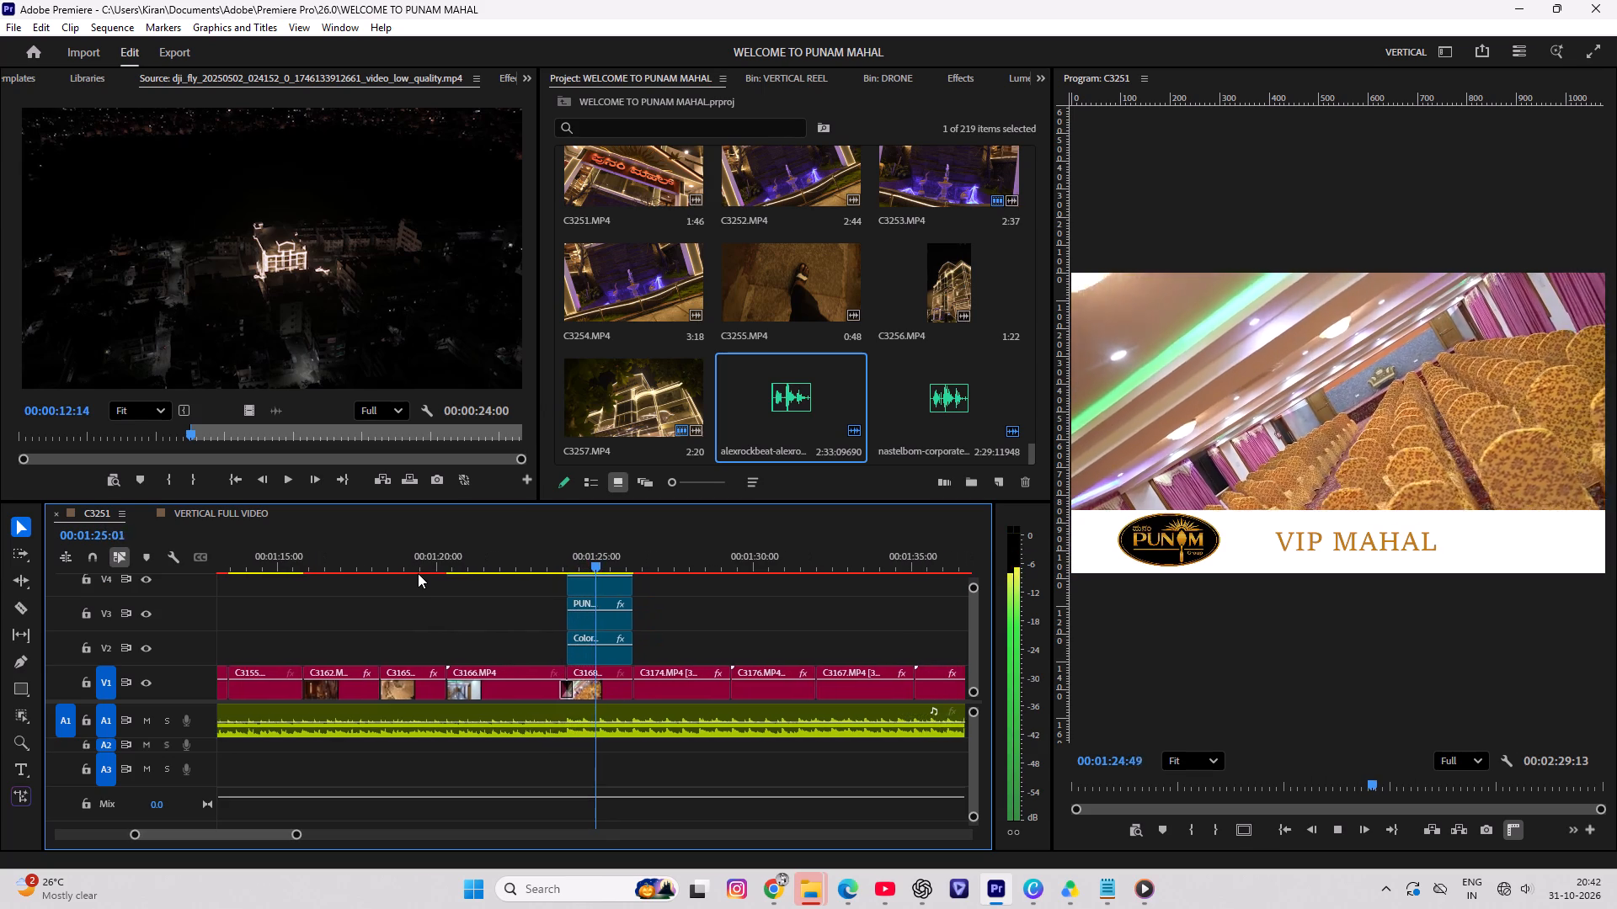
key(space)
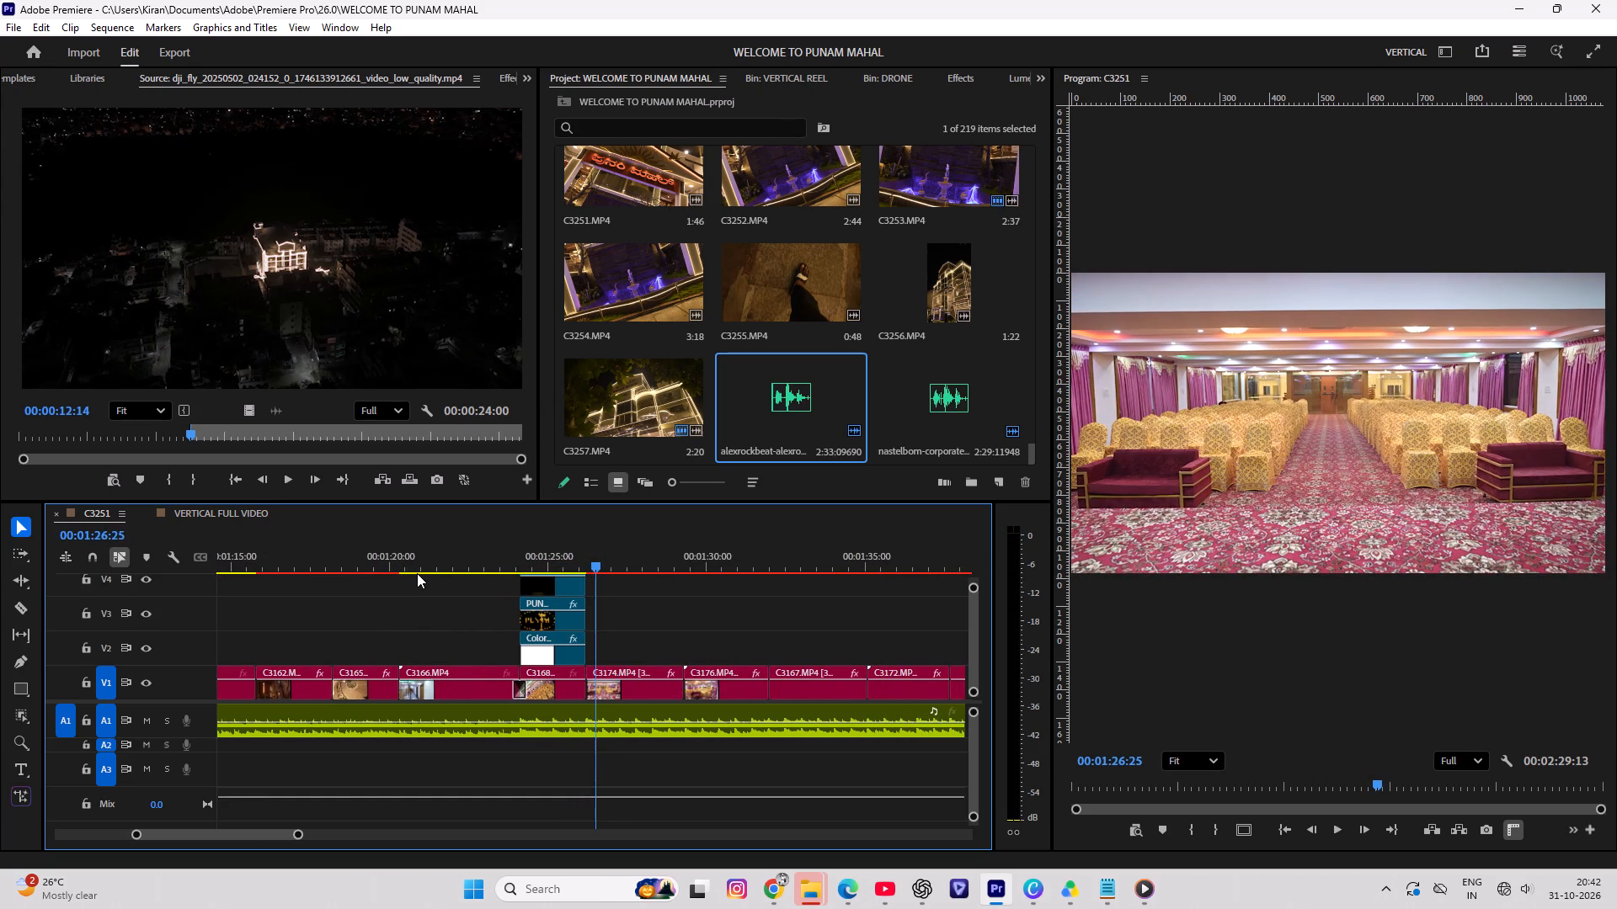
key(space)
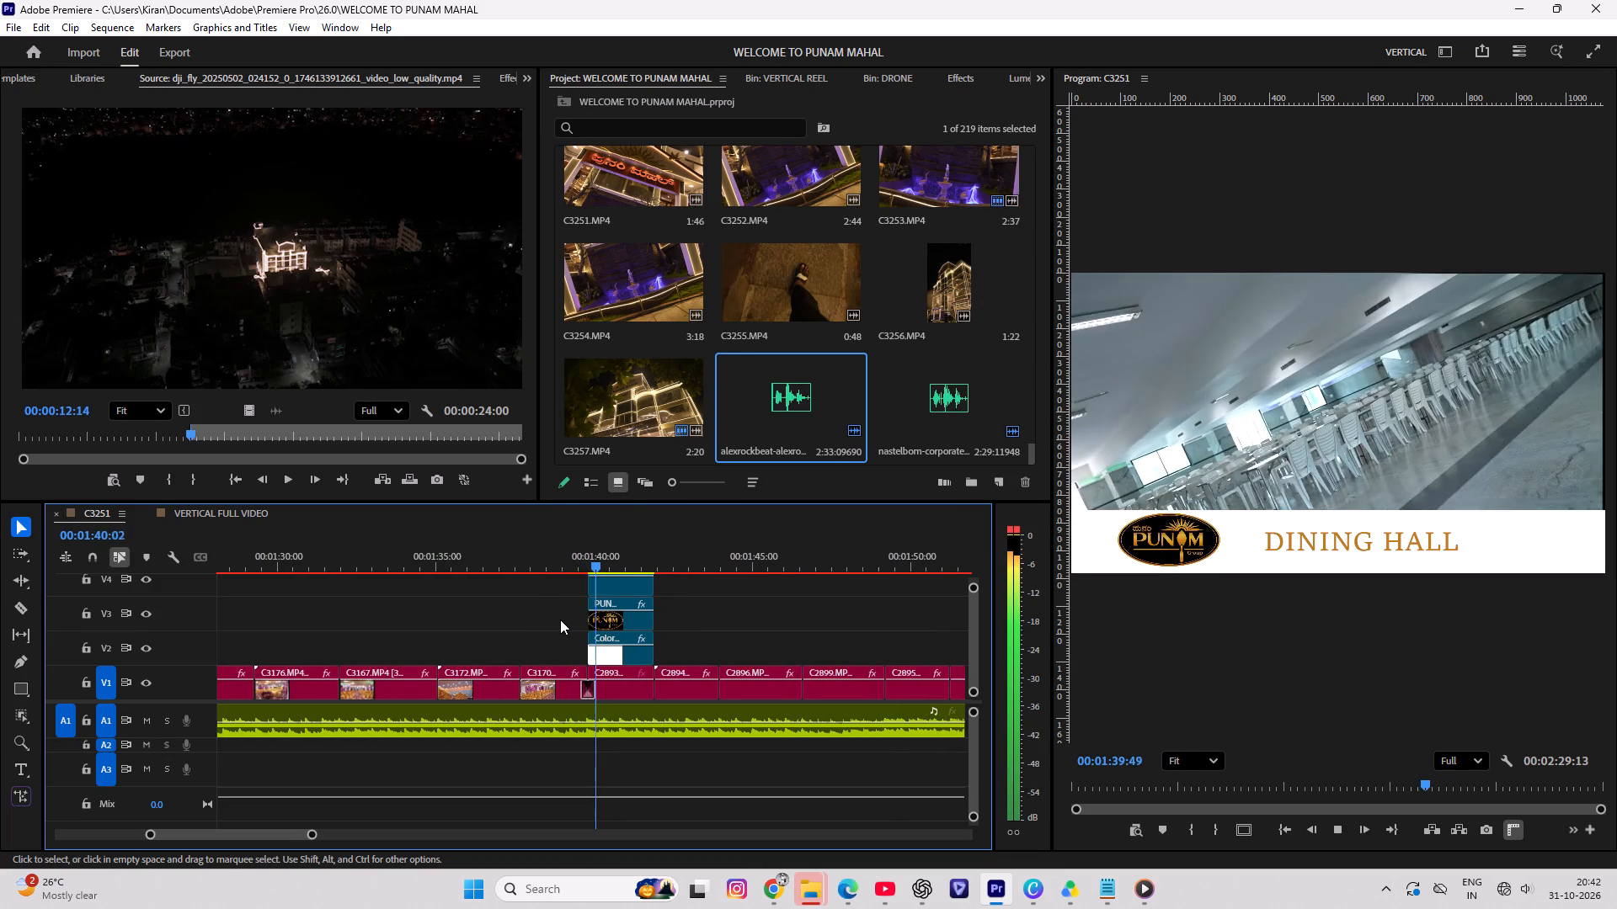
key(space)
drag(584, 563, 499, 563)
key(space)
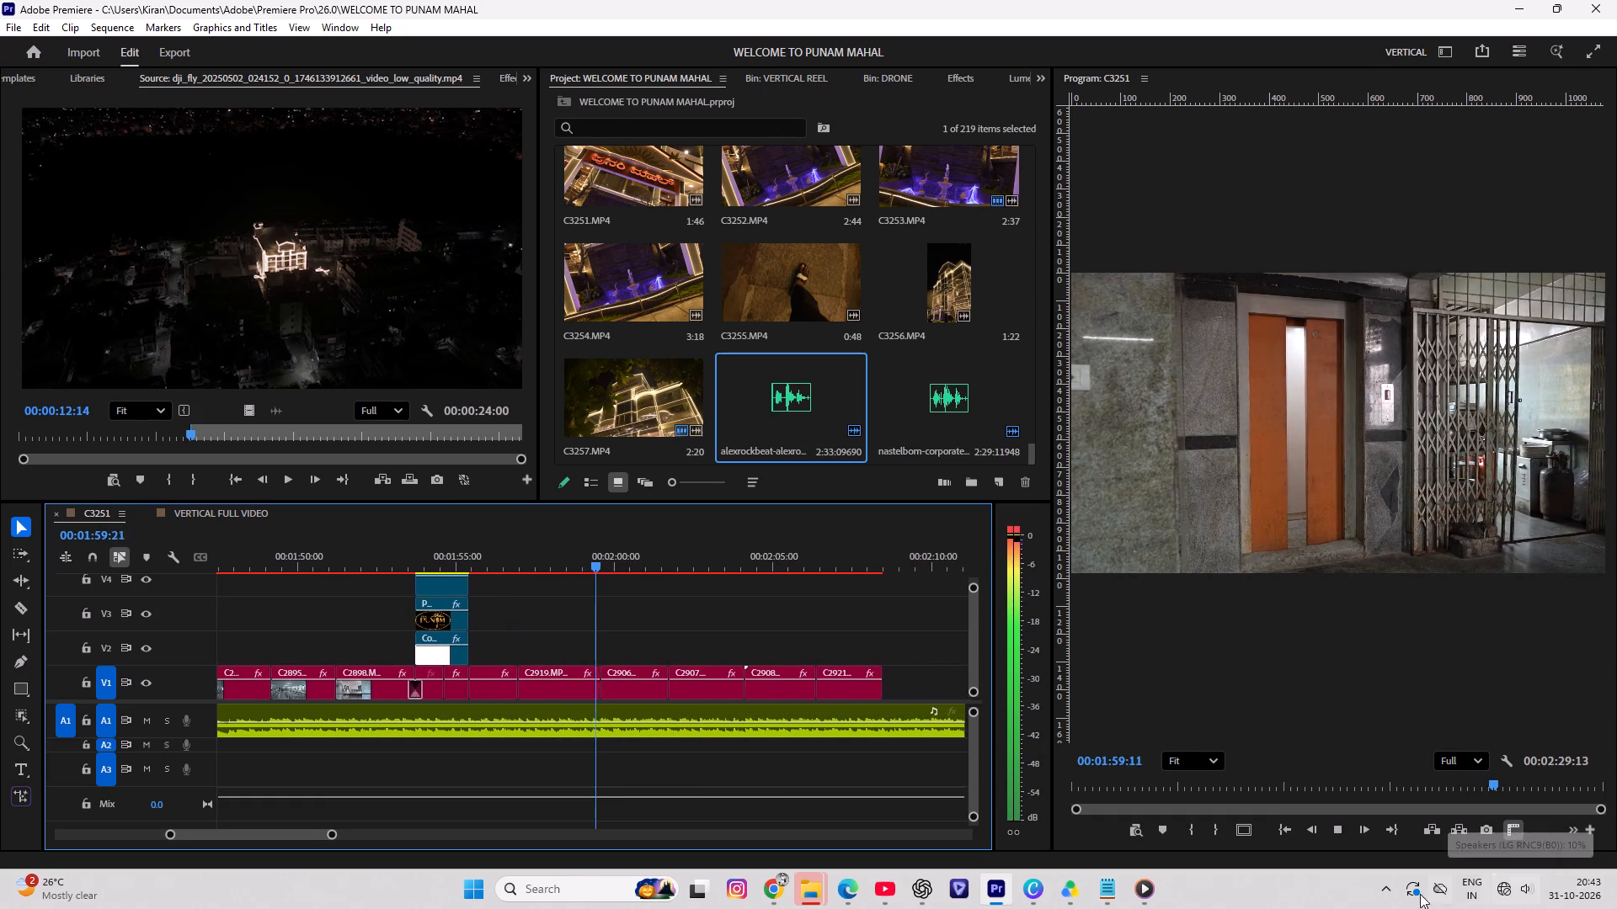
key(space)
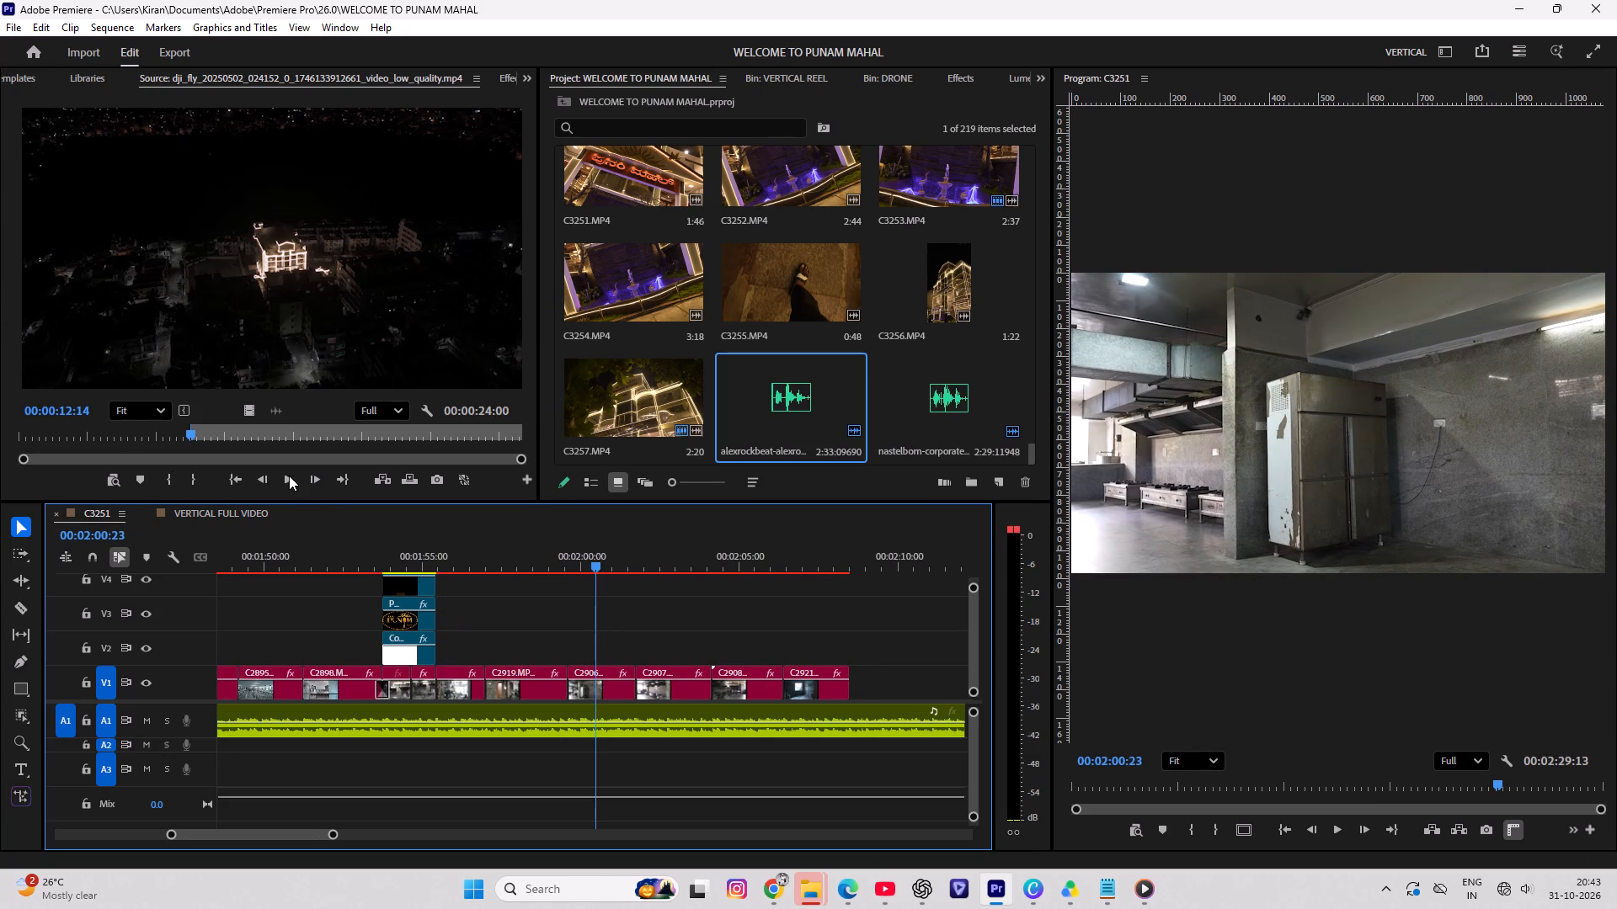
Open the recent school reels project.
click(38, 50)
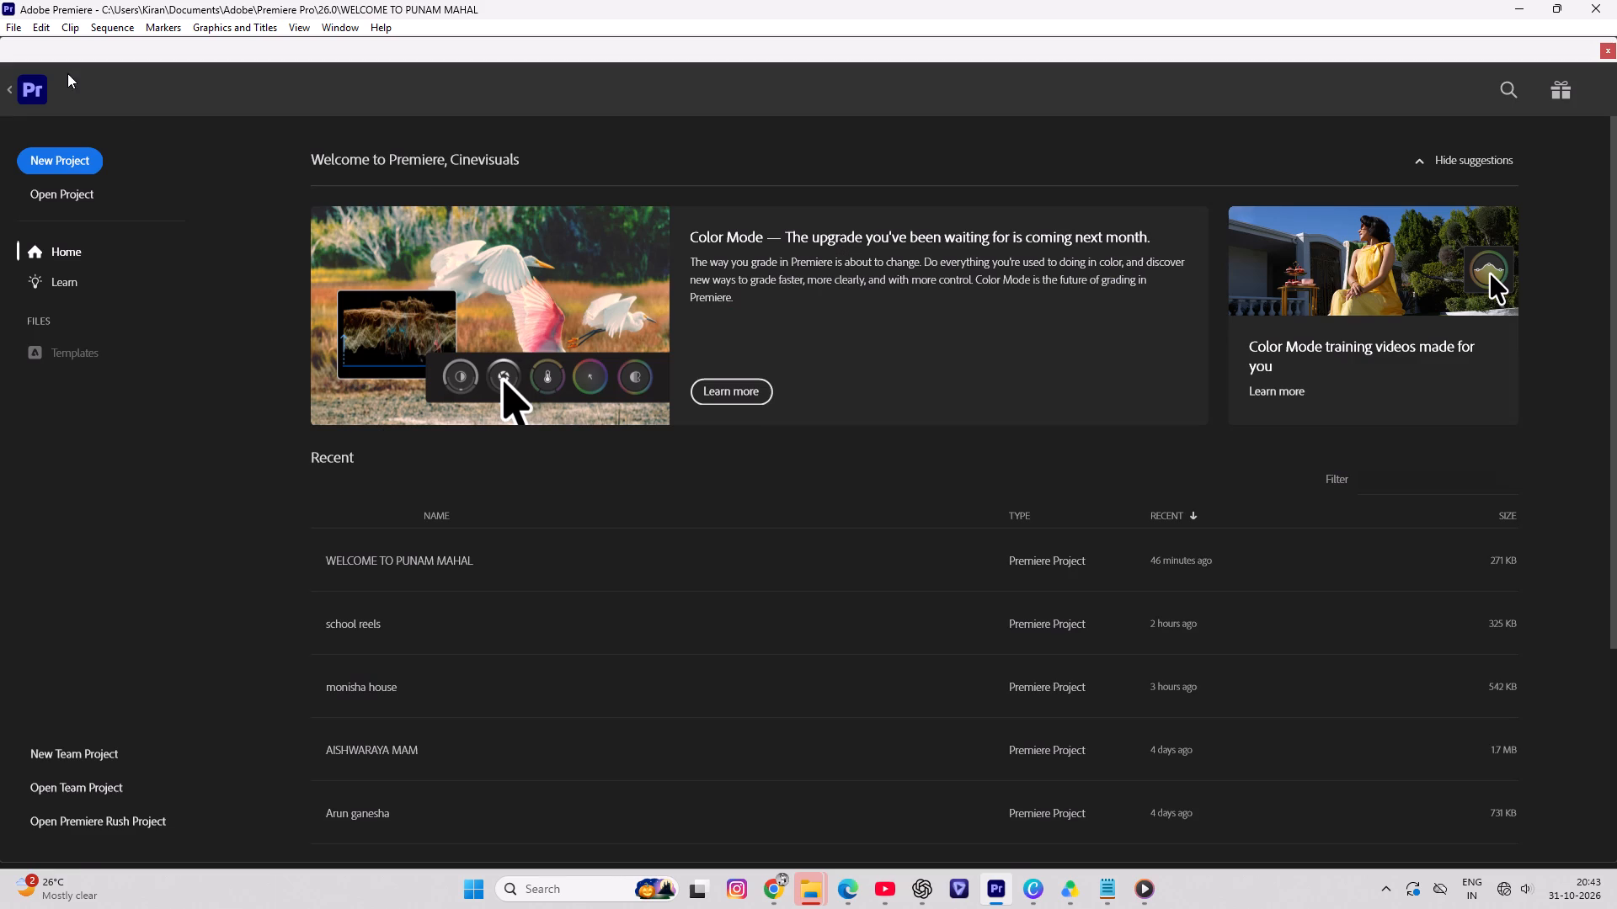
click(504, 628)
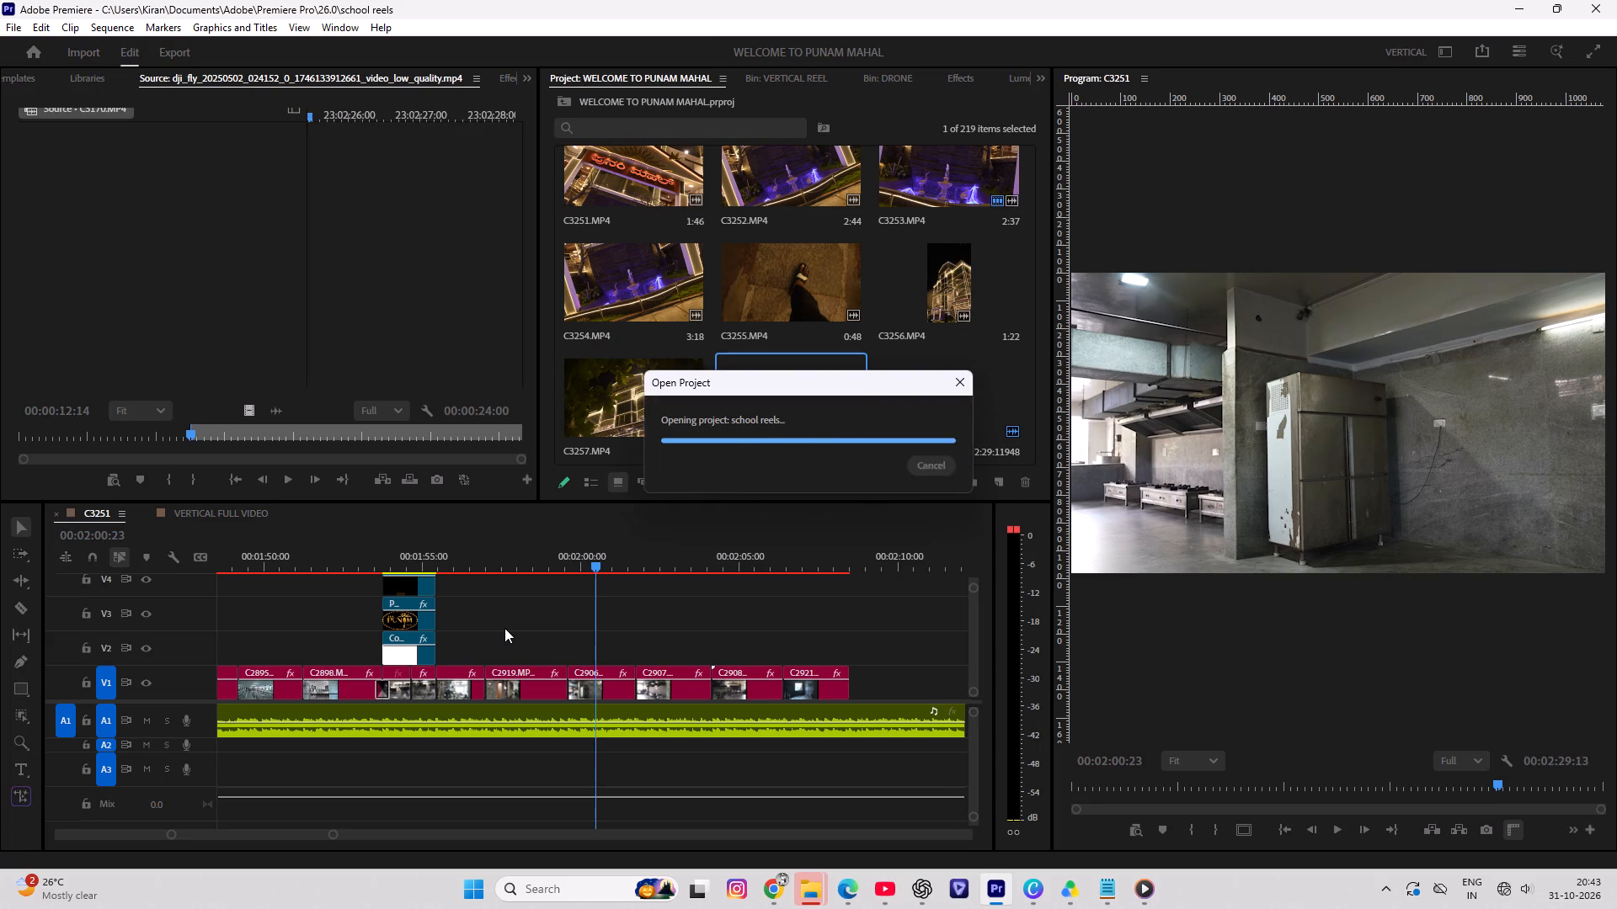
Preview the closing section of the vidssave.com He Sharade 240P sequence, stopping at 00:02:40:45.
drag(691, 554, 552, 561)
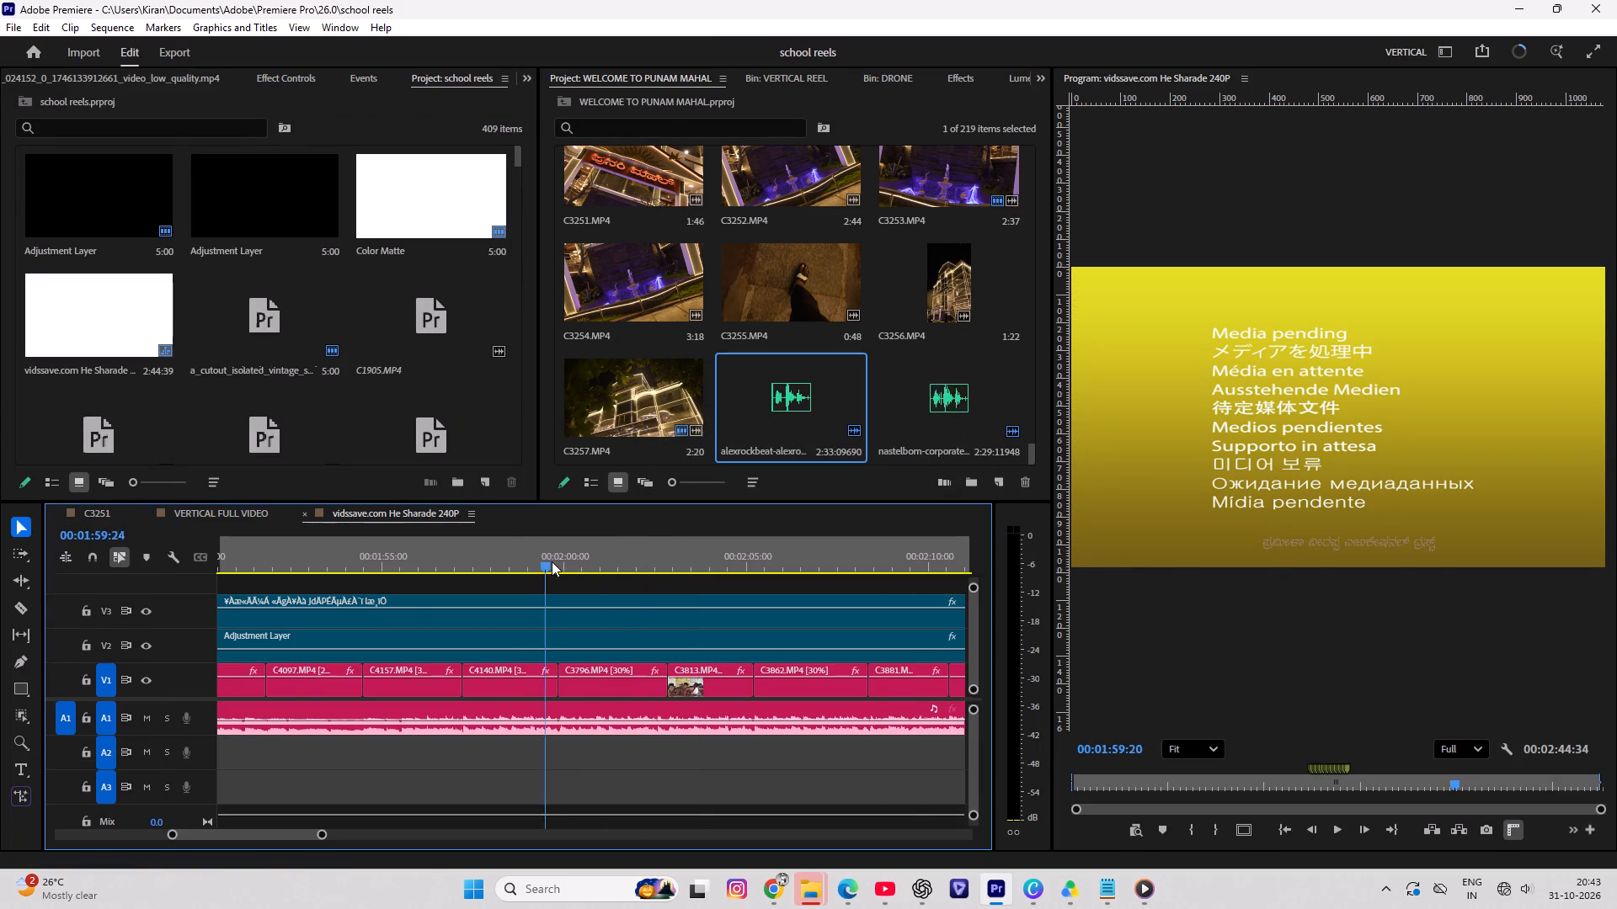
drag(552, 561, 1193, 569)
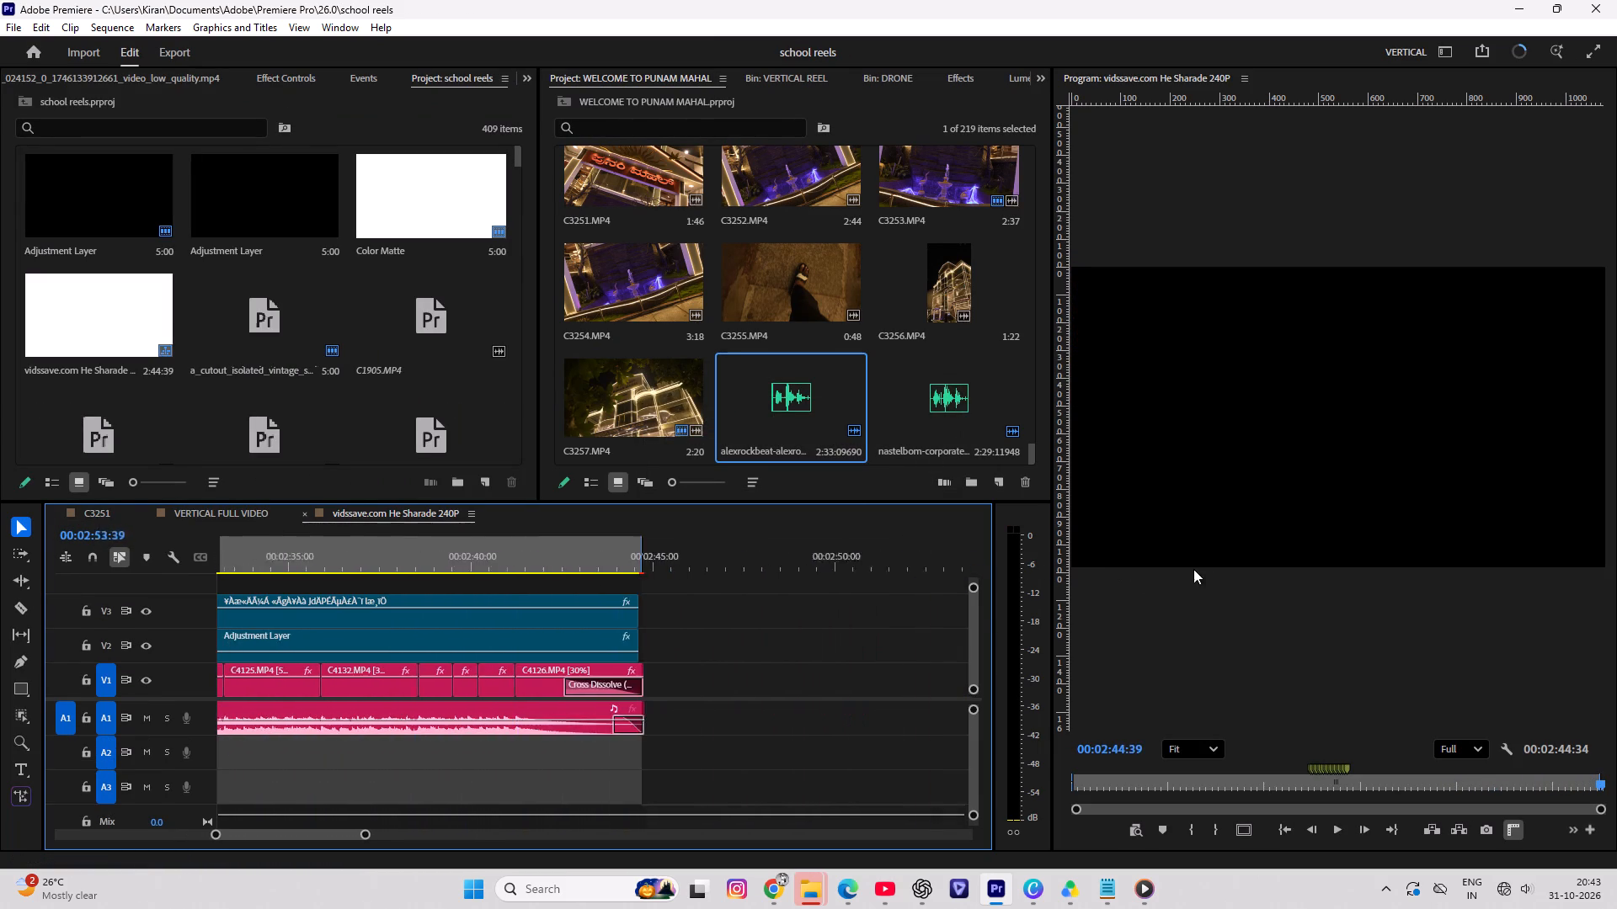
drag(1193, 569, 620, 552)
key(space)
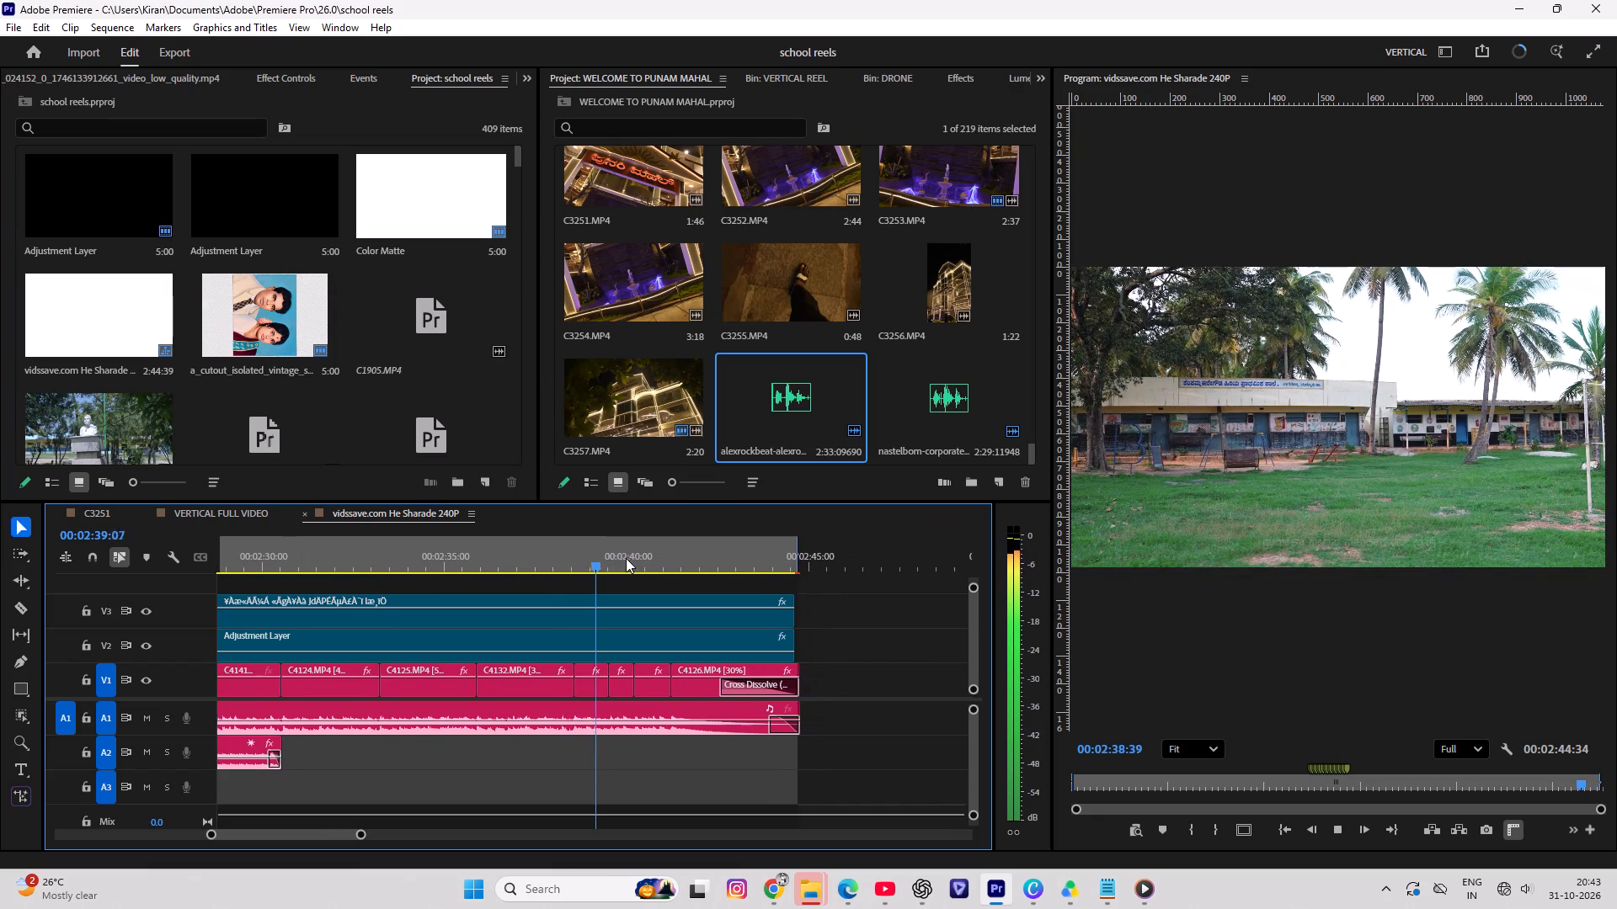
key(space)
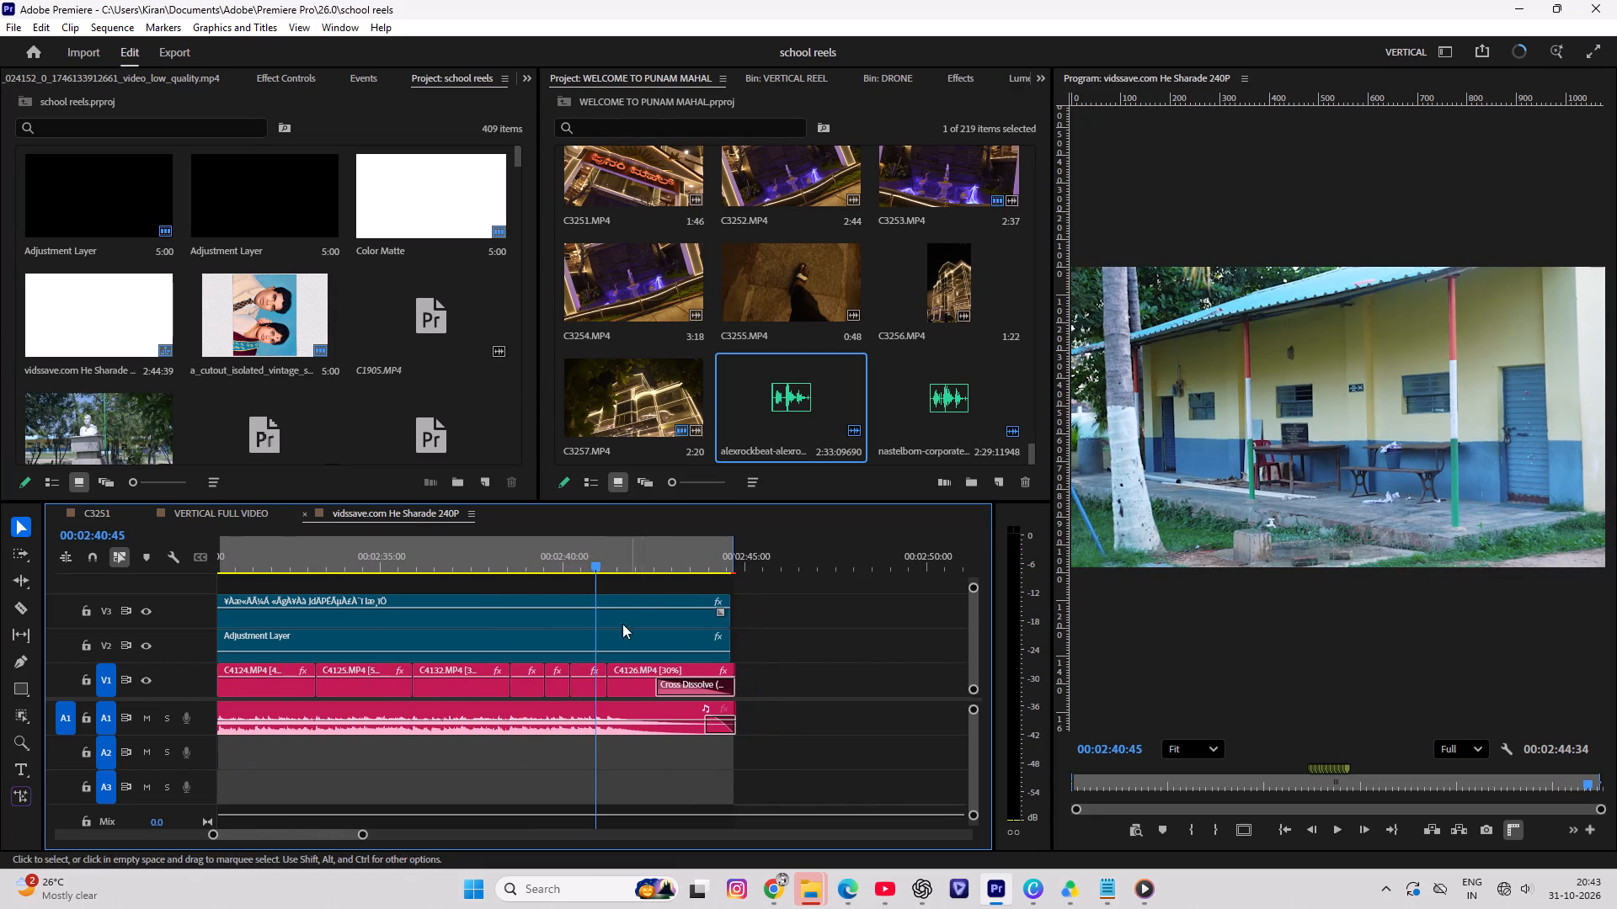
Delete the short V1 clip at 00:02:40:45, just before C4126.MP4, in the vidssave.com He Sharade 240P sequence.
click(587, 685)
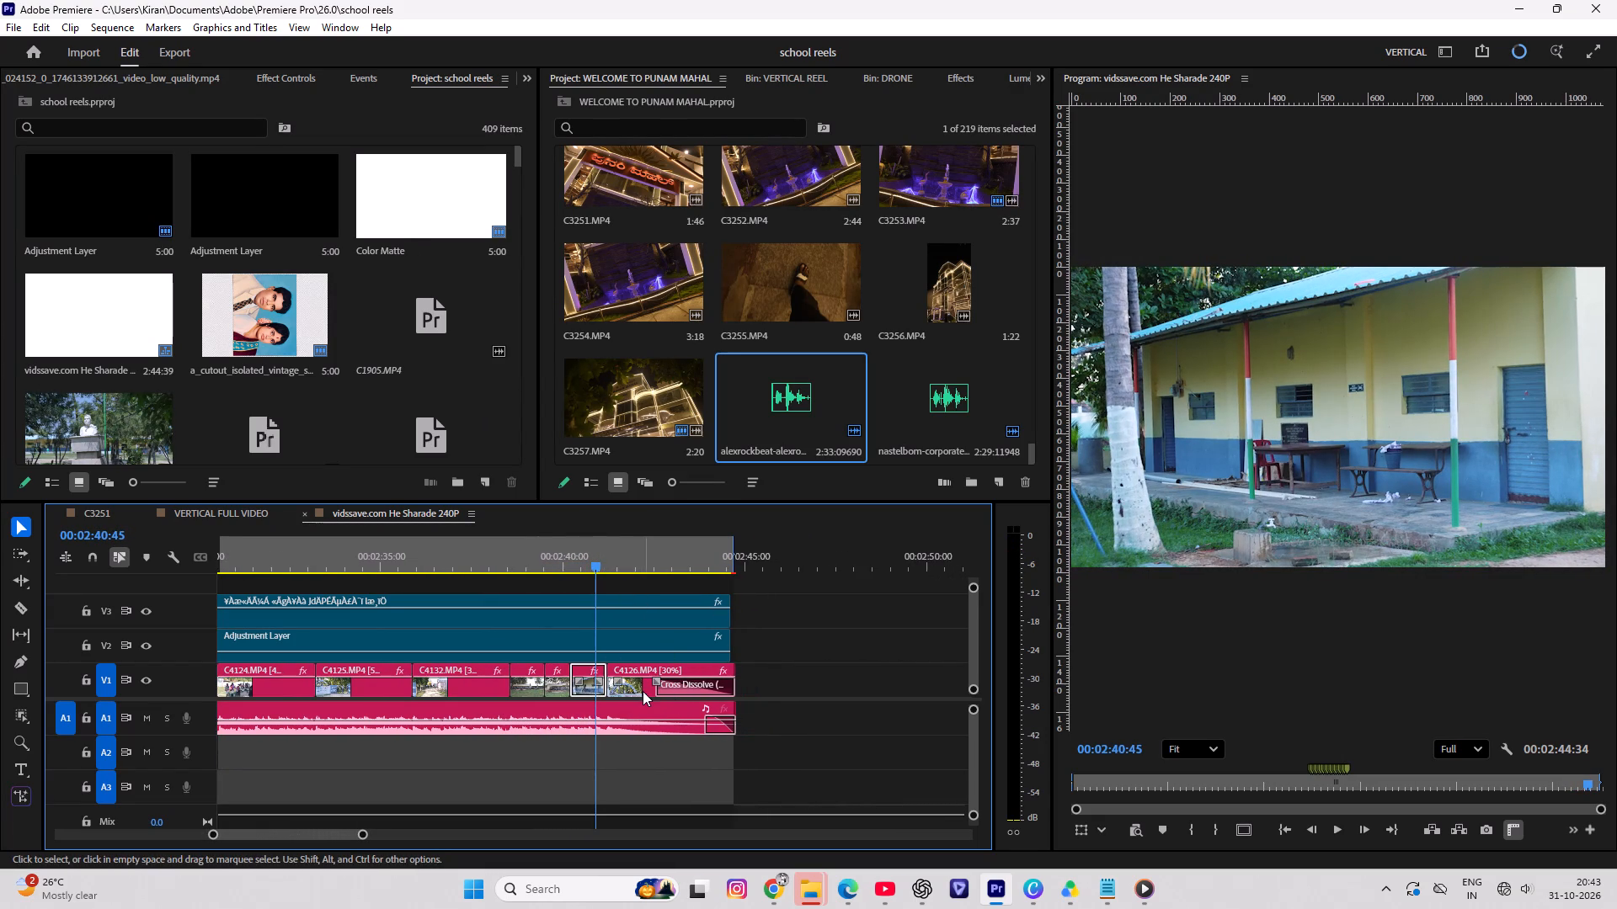
key(BackSpace)
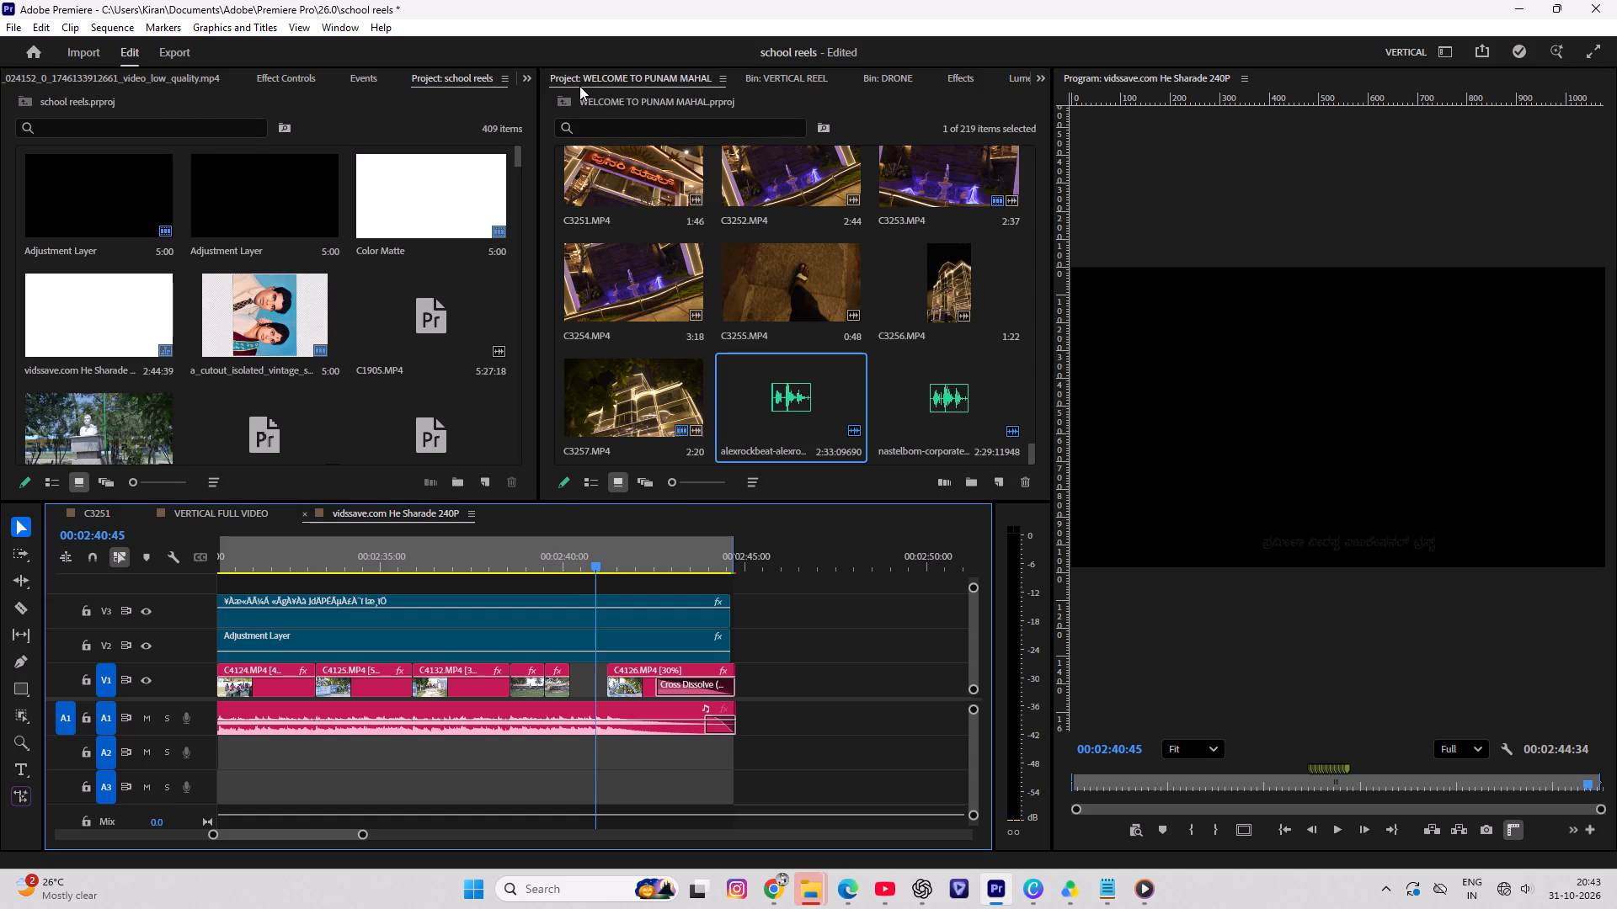
Bring up the Lumetri Color controls in place of the WELCOME TO PUNAM MAHAL project media.
click(1033, 77)
click(1046, 77)
click(1045, 78)
click(1042, 79)
click(1029, 79)
click(1042, 81)
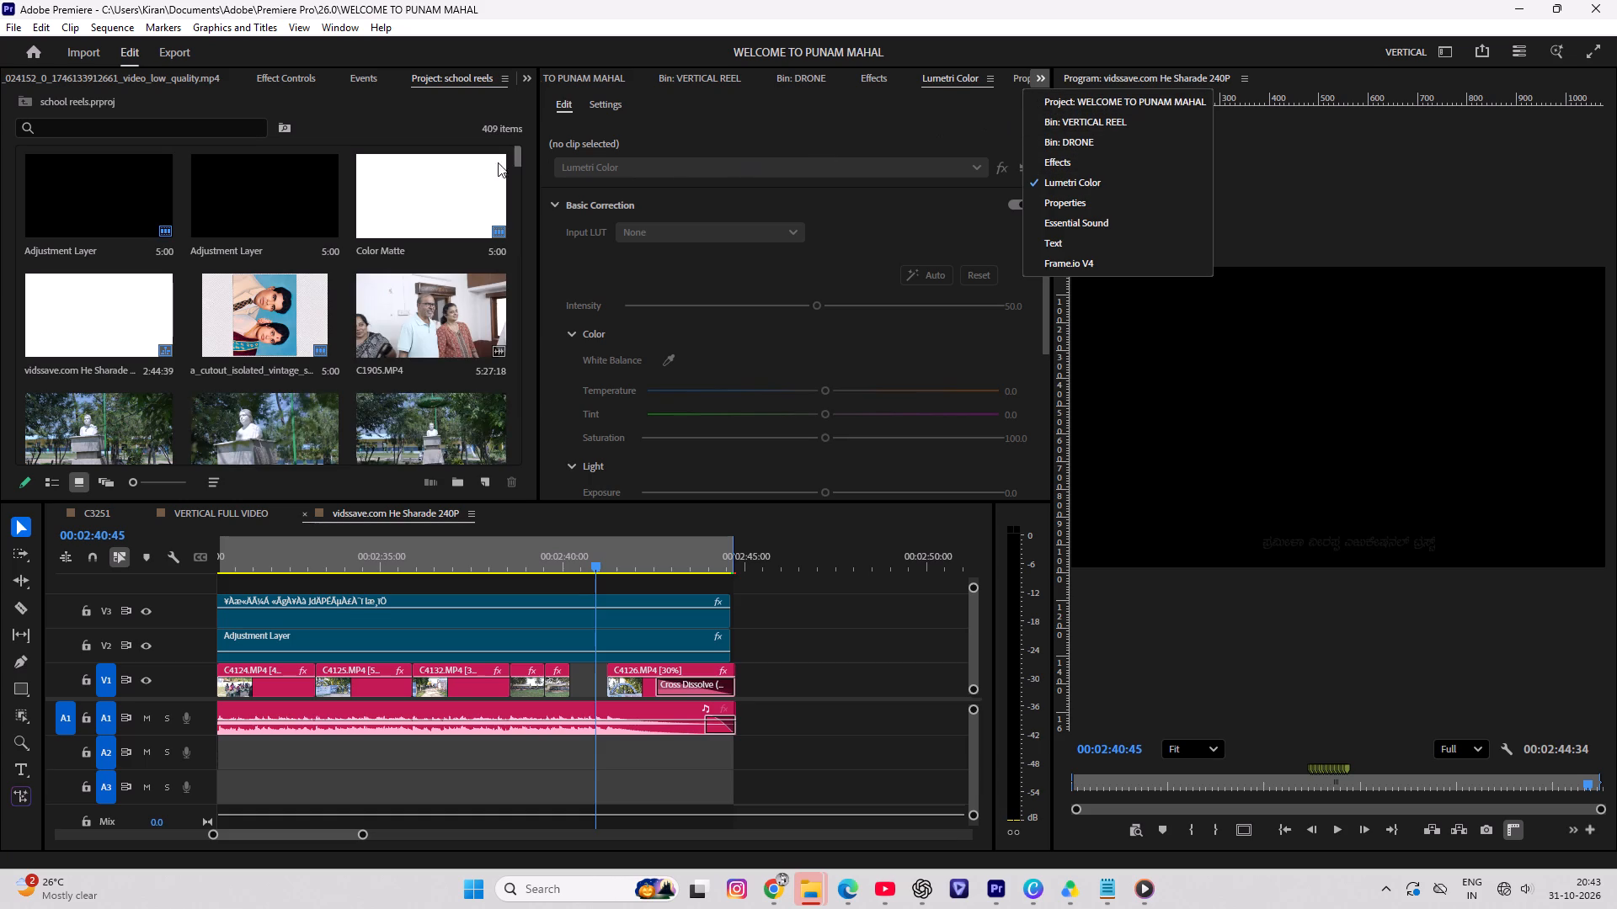
Browse the school reels project media from the first items through the clips around C3869.MP4.
scroll(381, 368, down, 5)
scroll(381, 367, up, 4)
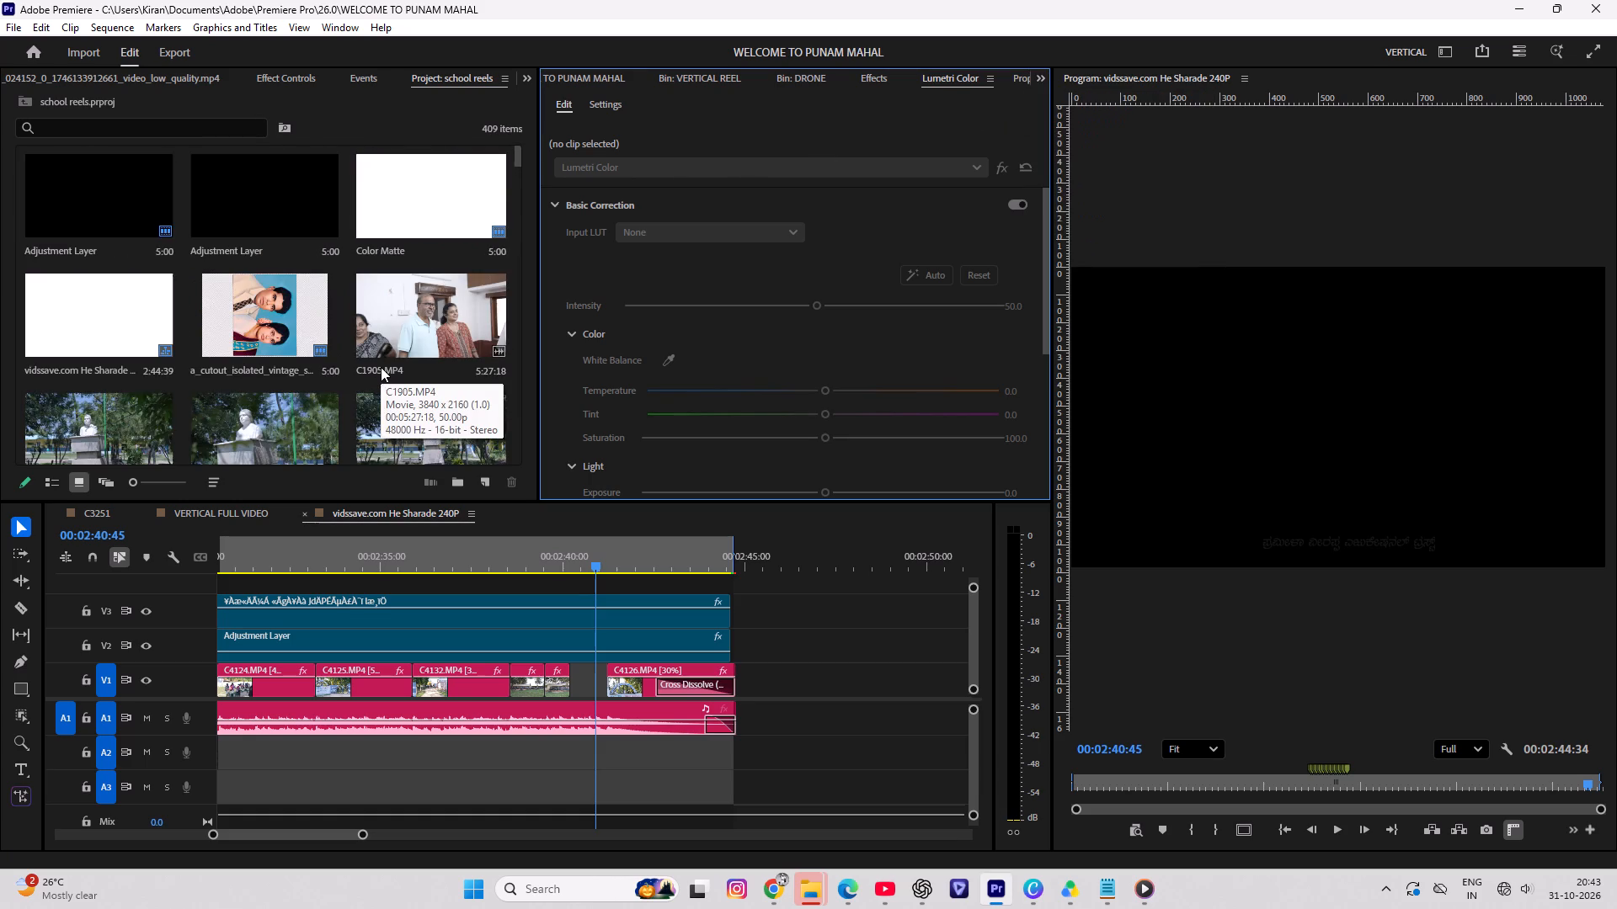
scroll(381, 367, down, 7)
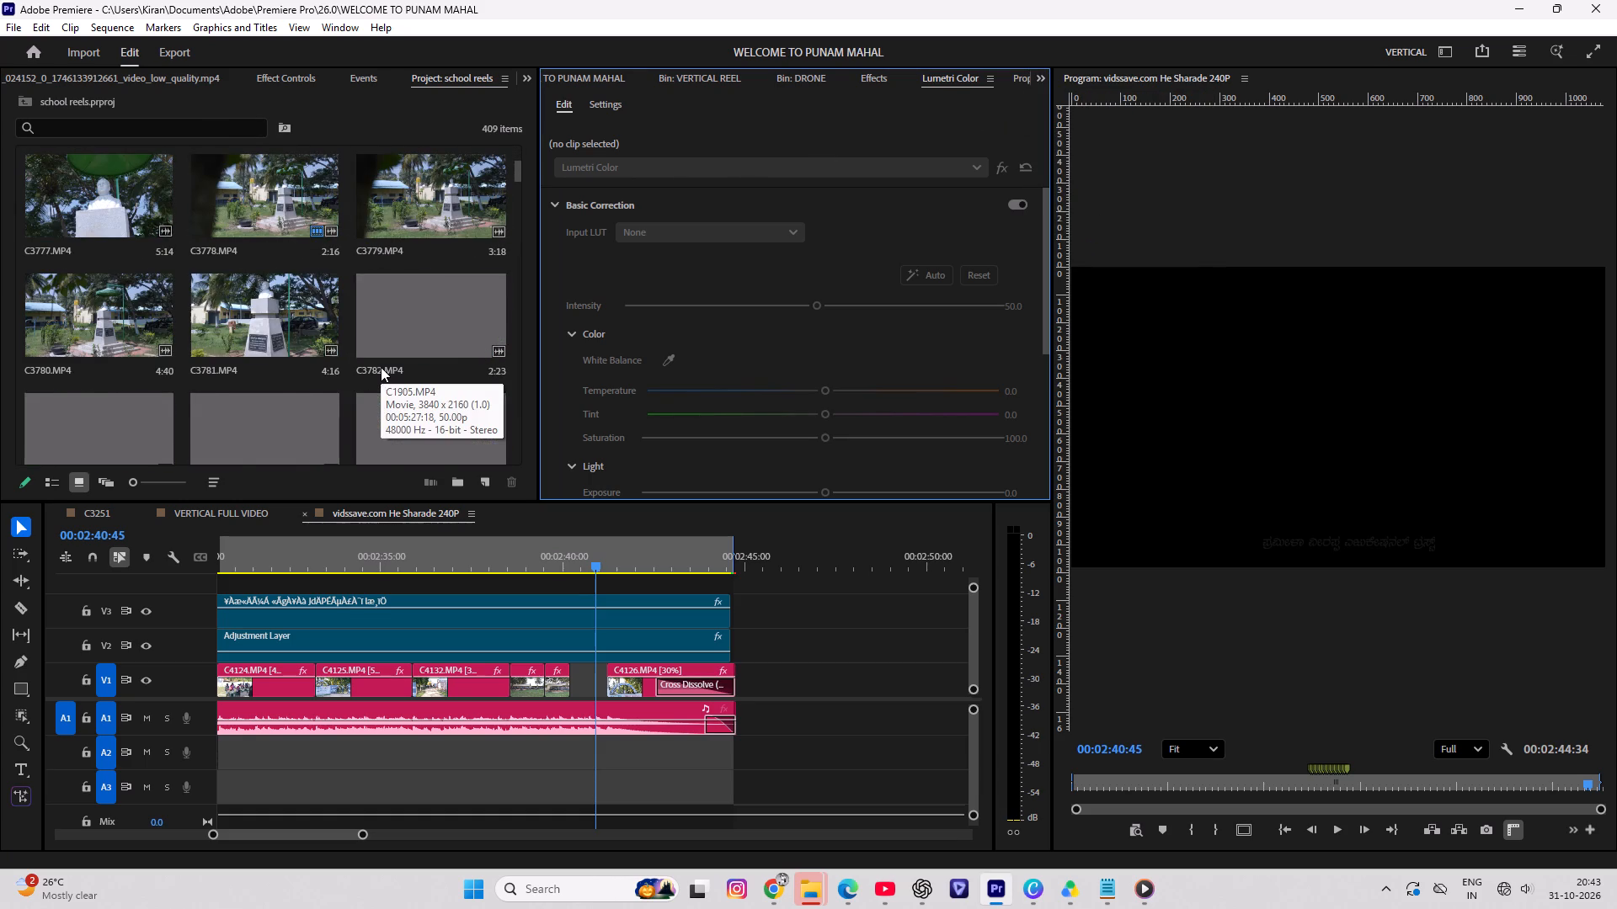
scroll(381, 367, down, 3)
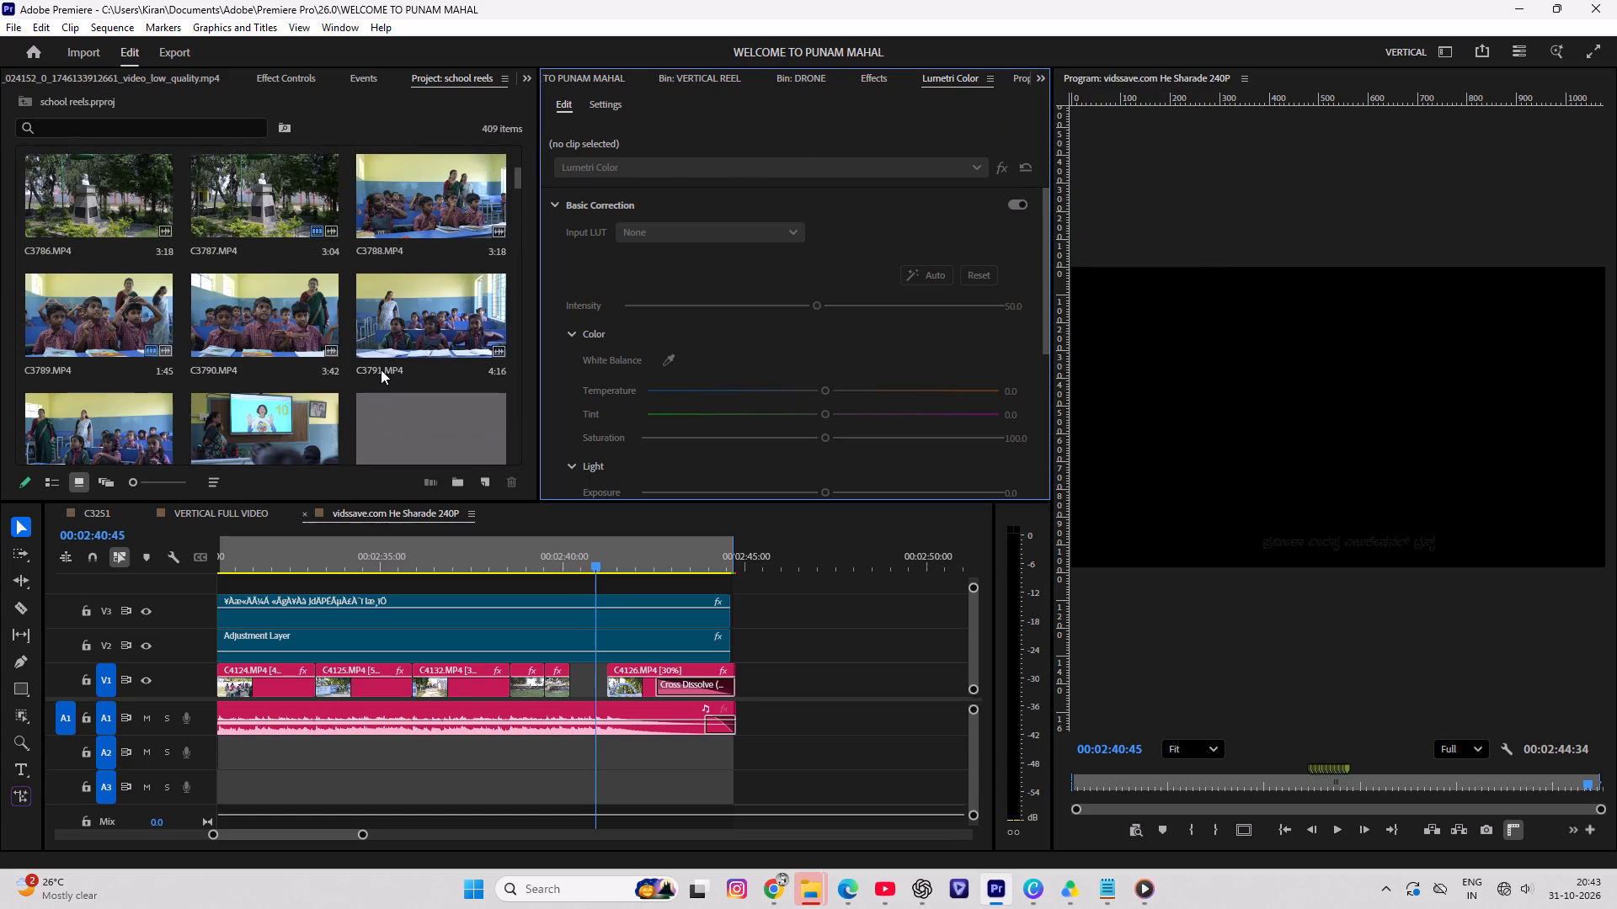
scroll(381, 369, down, 4)
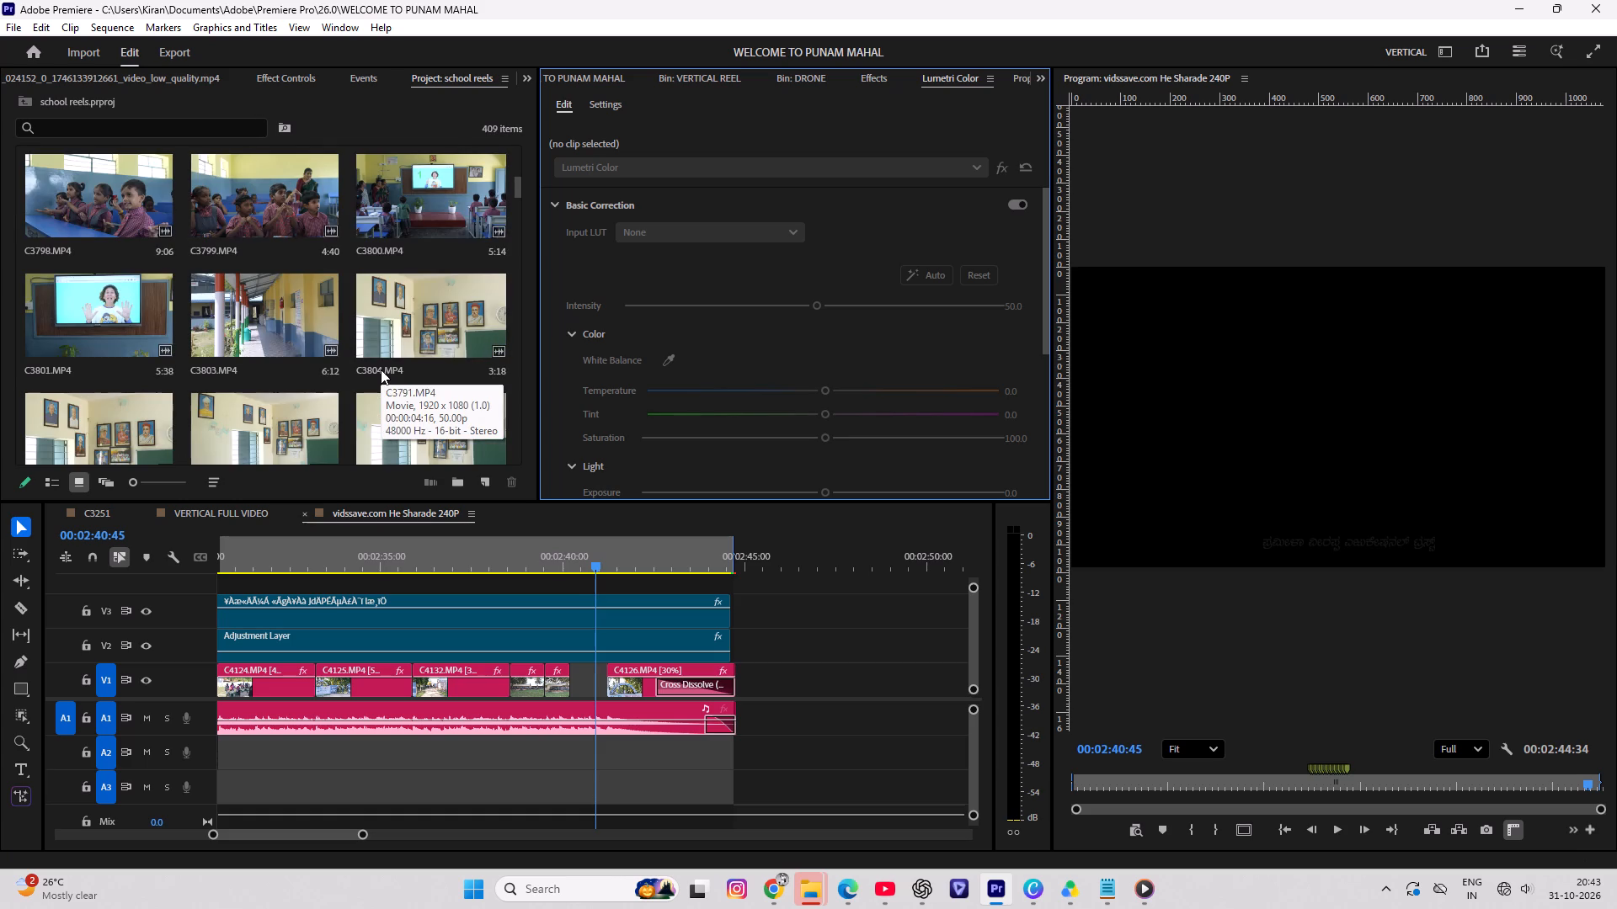
scroll(381, 369, down, 3)
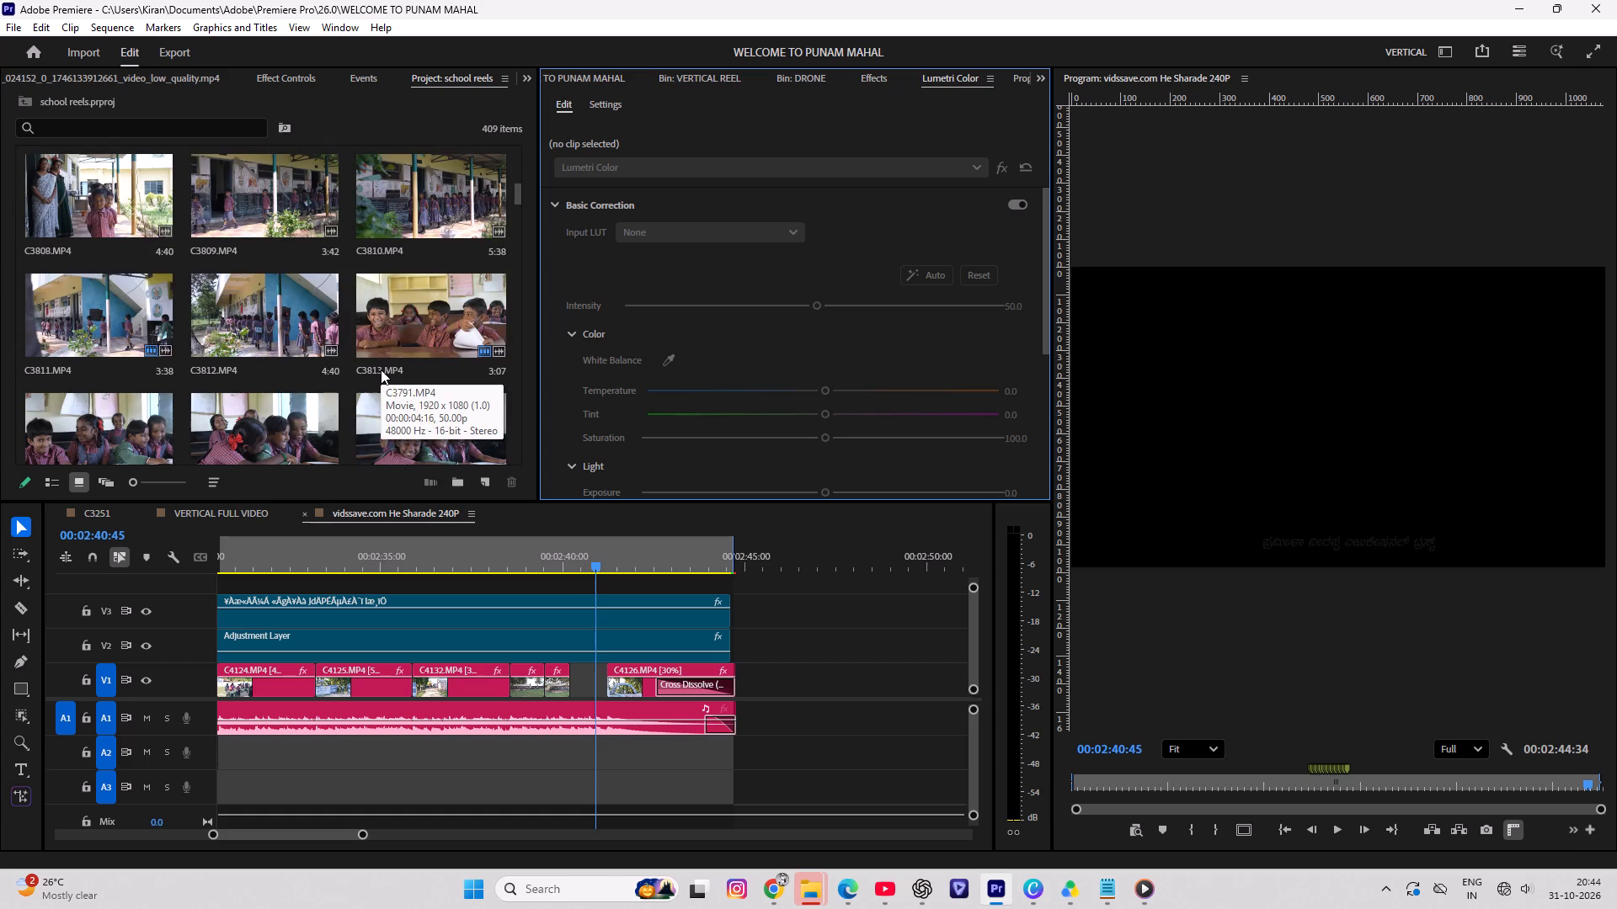
scroll(381, 369, down, 4)
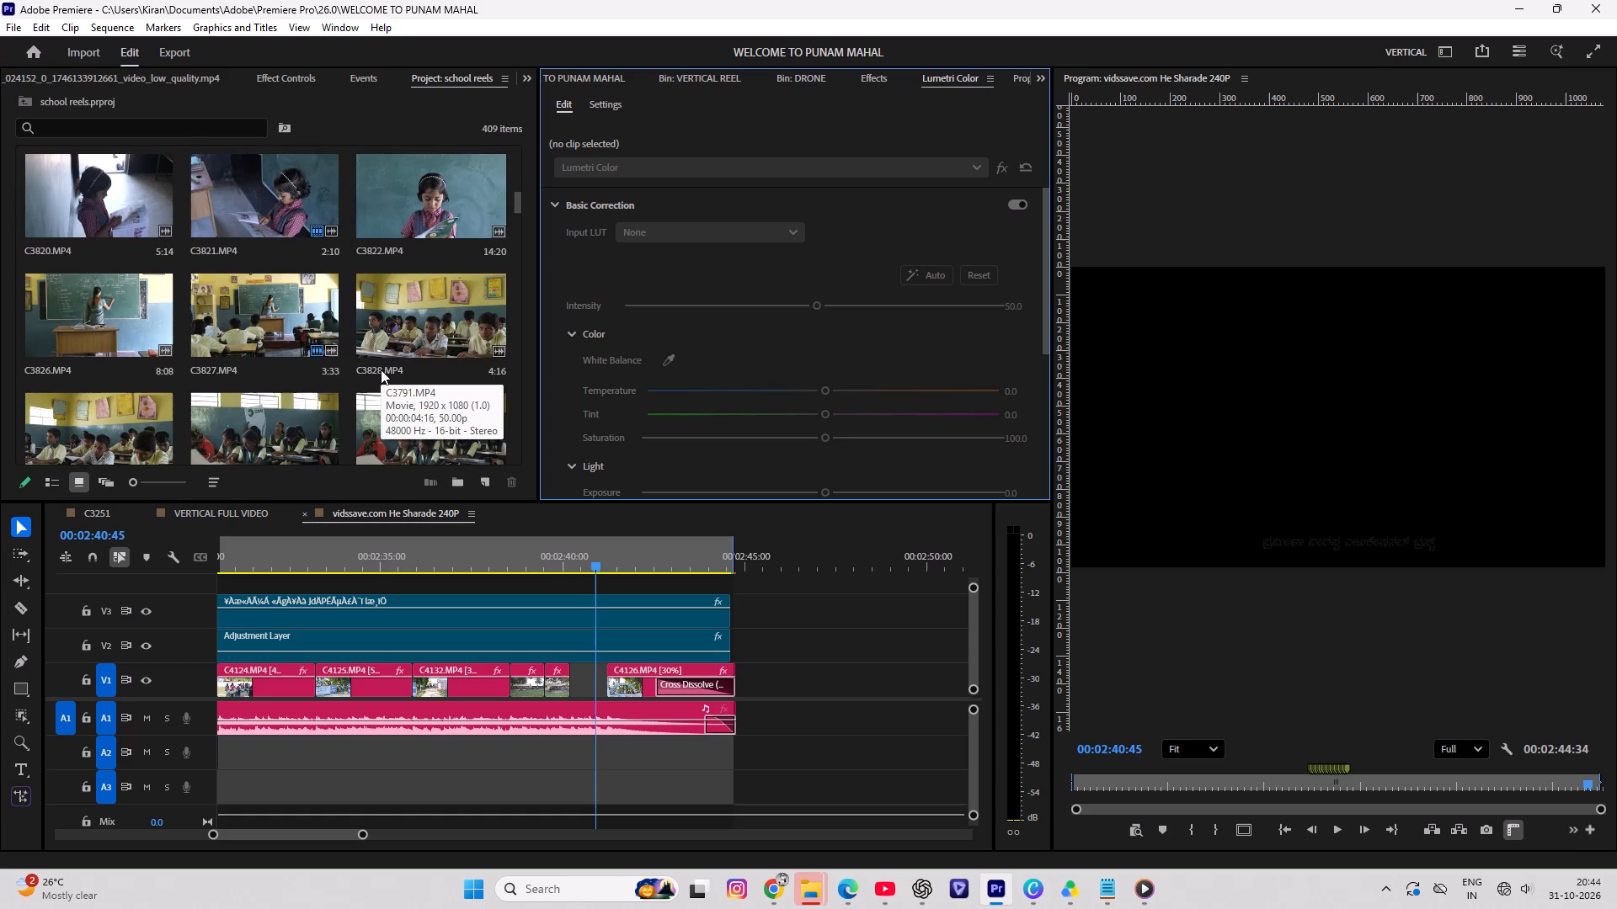
scroll(381, 369, down, 2)
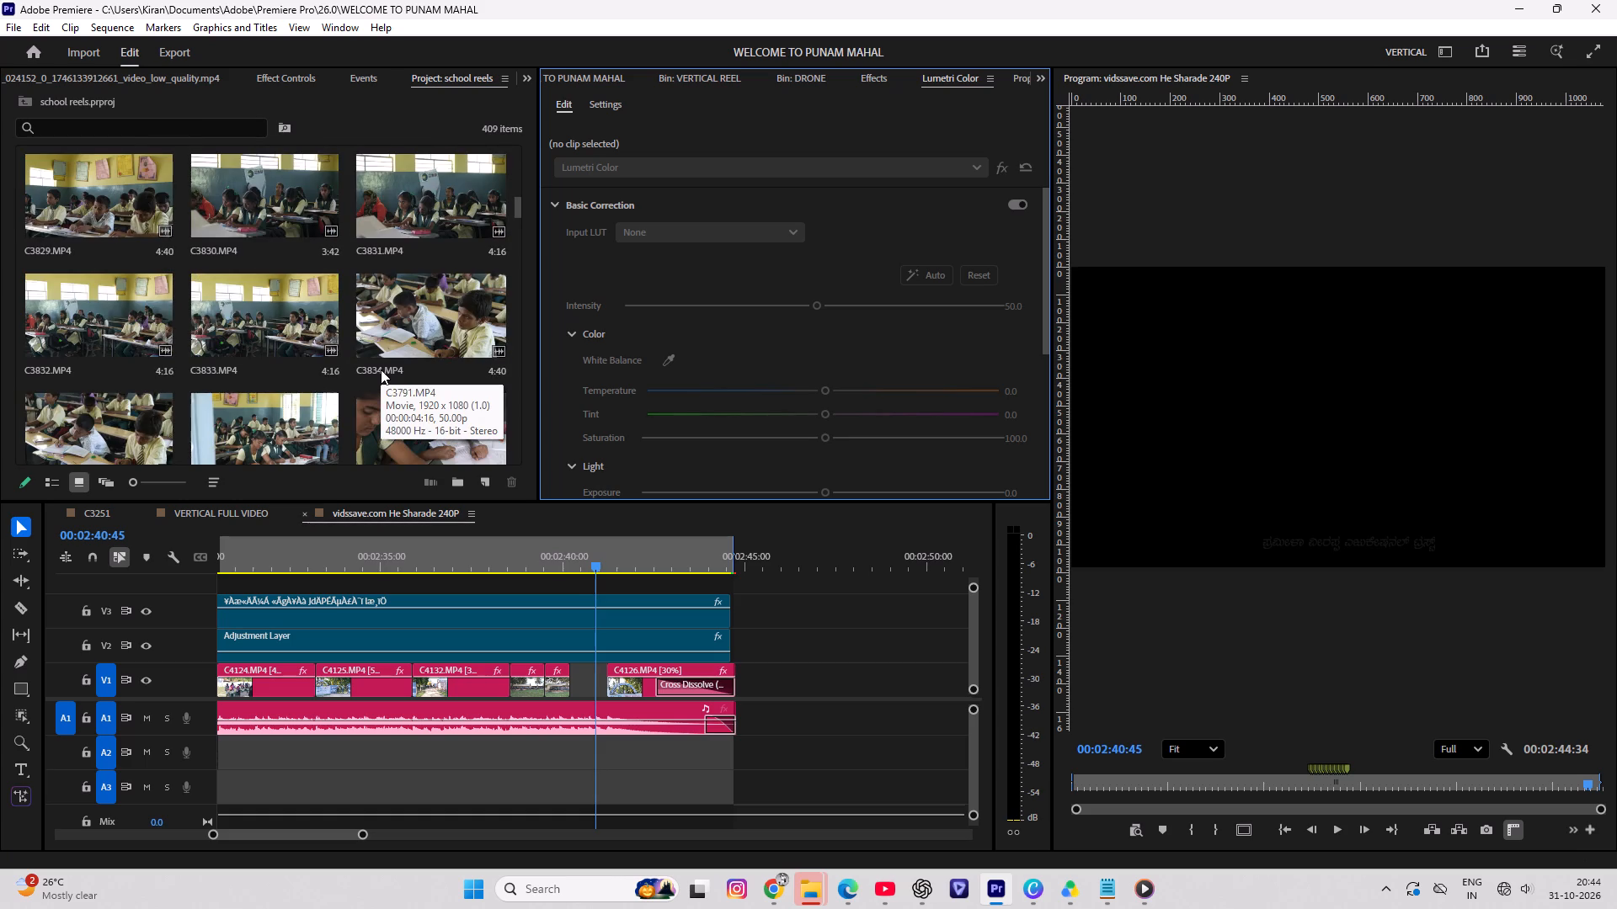
scroll(381, 369, down, 6)
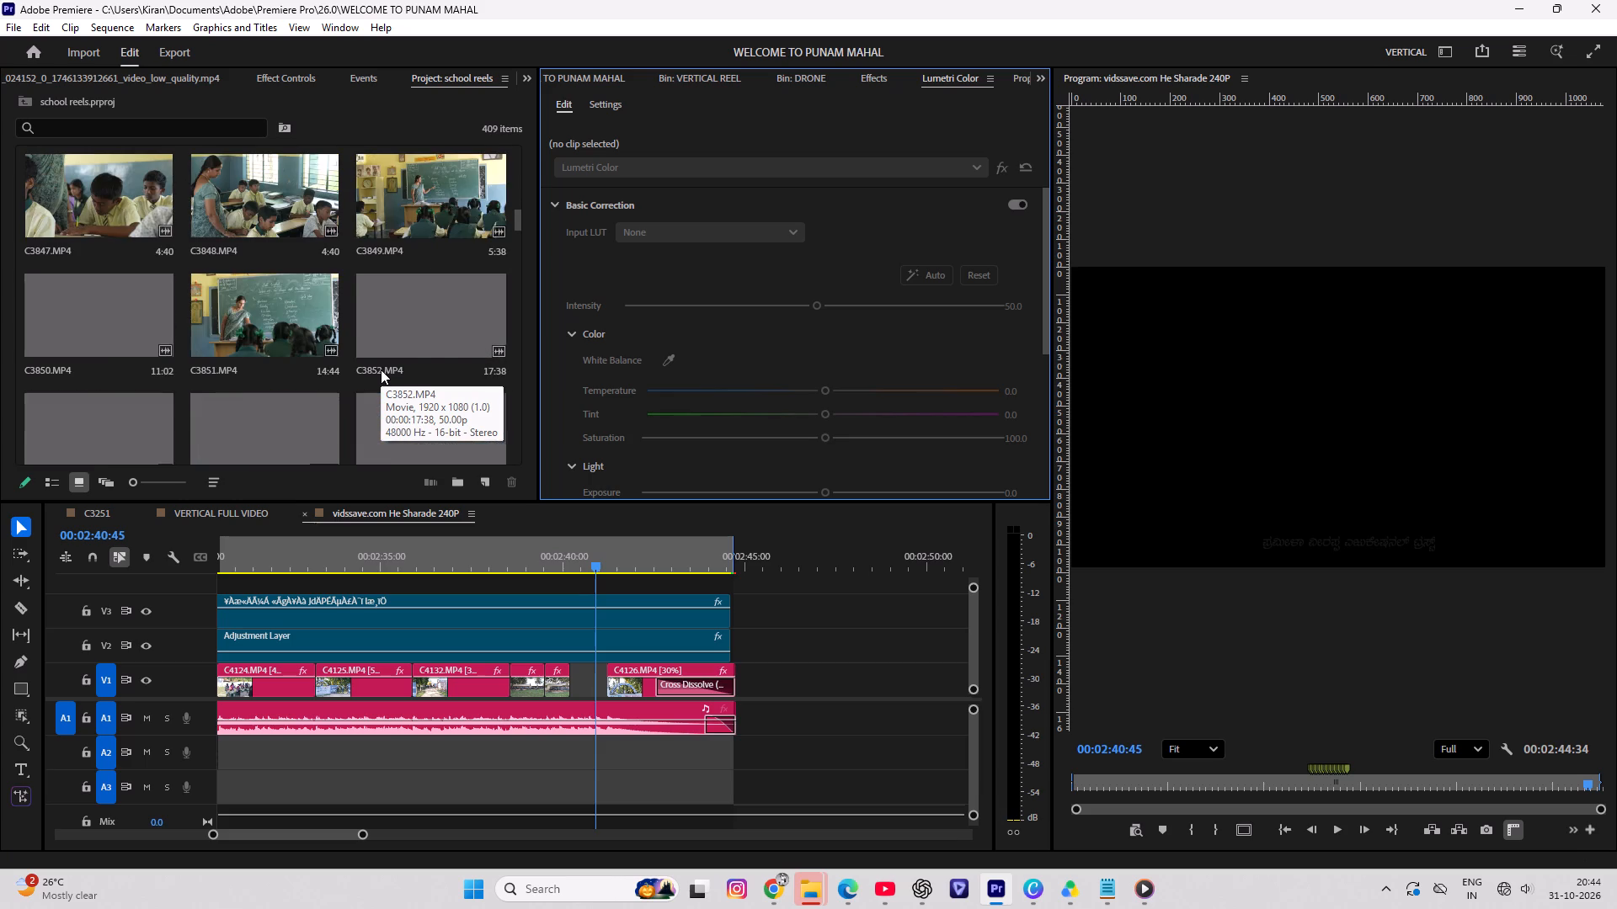
scroll(381, 369, down, 5)
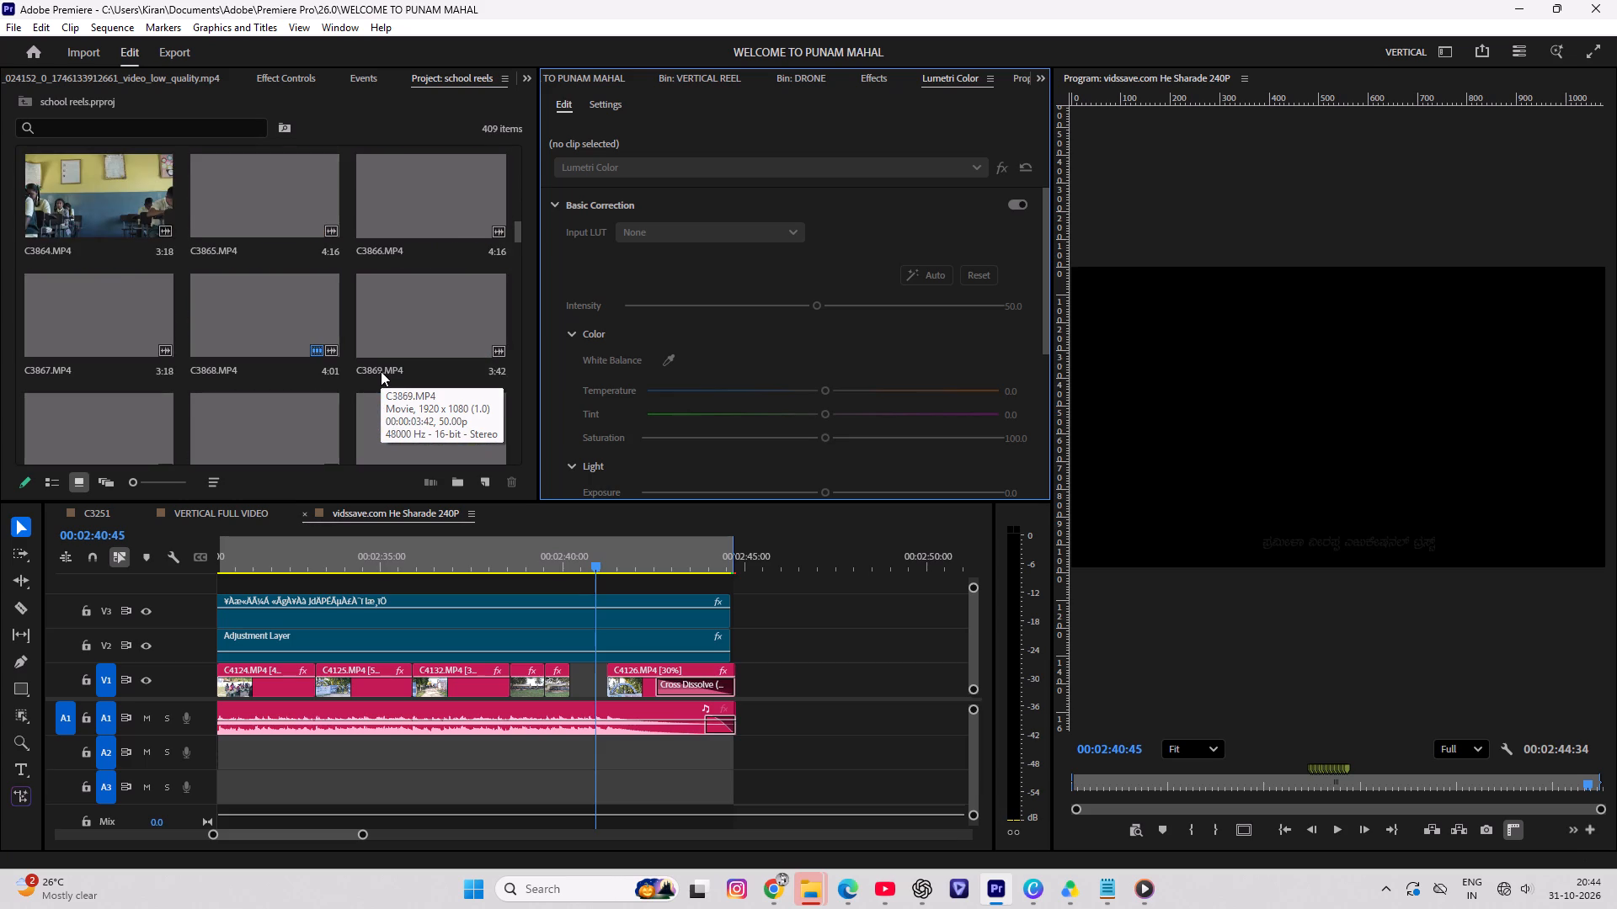